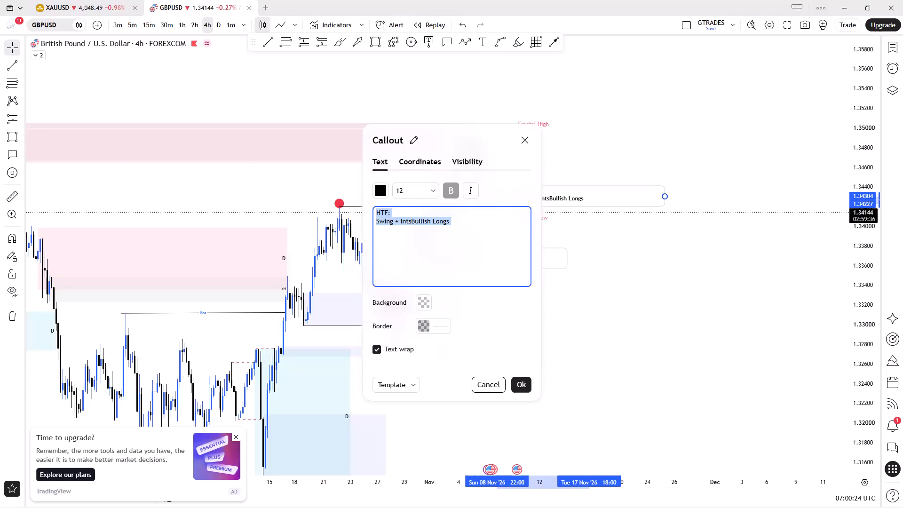
Separate "Ints" and "Bullish" with a space in the HTF callout text and move "Longs" onto its own line.
{"action": "left_click", "coordinate": [411, 221]}
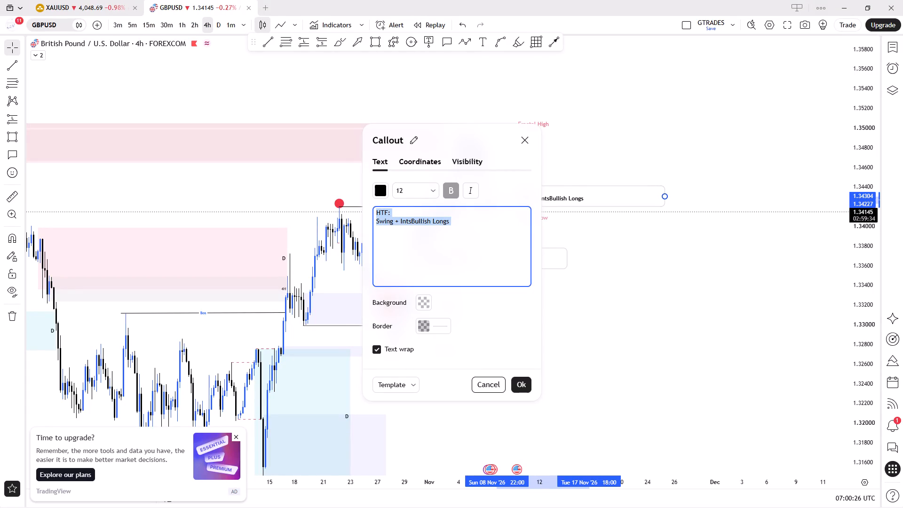
{"action": "key", "text": "space"}
{"action": "key", "text": "ctrl+z"}
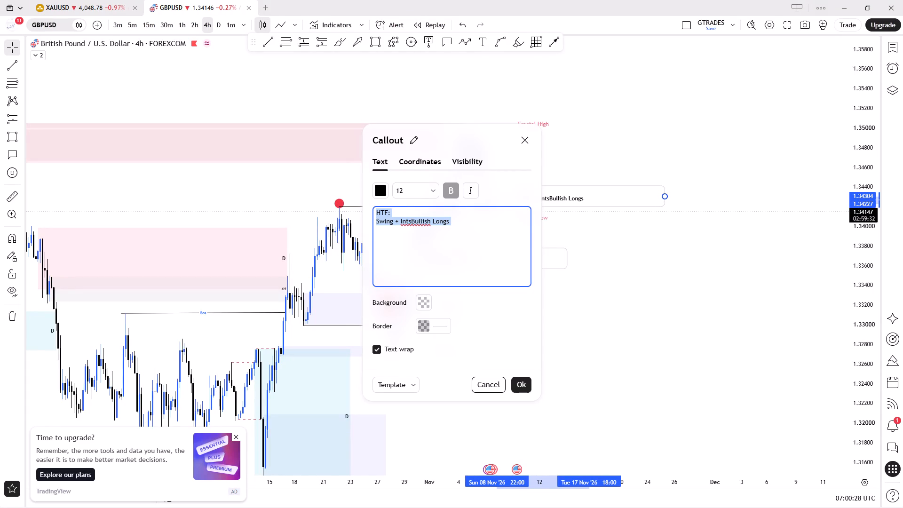
{"action": "left_click", "coordinate": [413, 221]}
{"action": "key", "text": "space"}
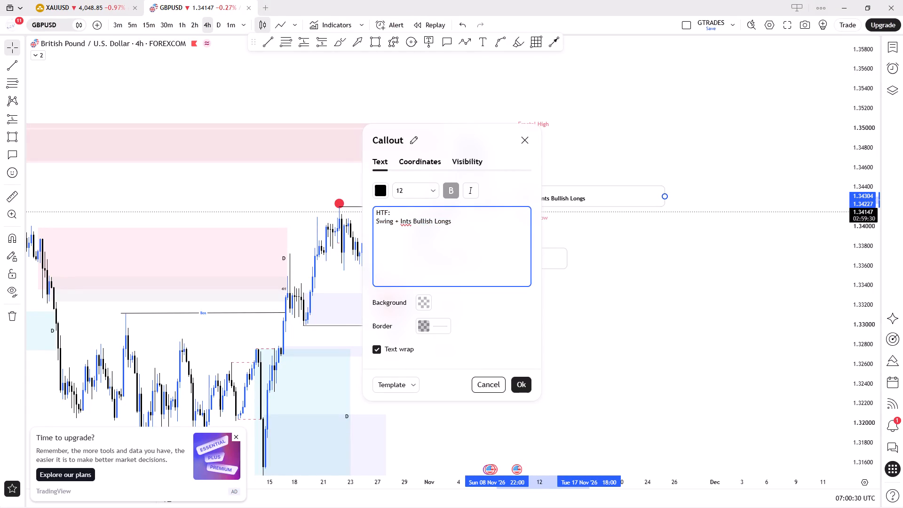
{"action": "left_click", "coordinate": [469, 224]}
{"action": "left_click", "coordinate": [434, 216]}
{"action": "left_click", "coordinate": [434, 218]}
{"action": "key", "text": "shift+Return"}
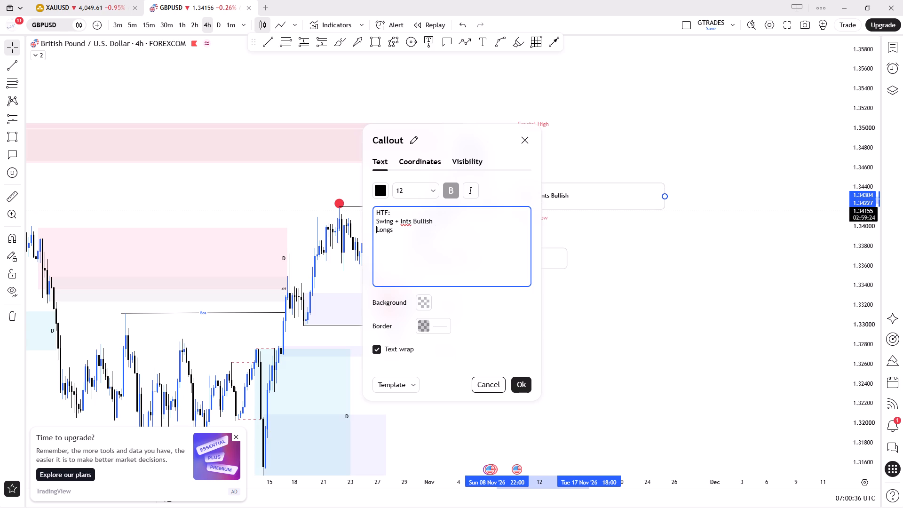
Complete the callout's last line as "Longs are valid to play the cont" and apply the text.
{"action": "left_click", "coordinate": [391, 235]}
{"action": "left_click", "coordinate": [396, 233]}
{"action": "type", "text": "are"}
{"action": "key", "text": "space"}
{"action": "type", "text": "valid o play the cont"}
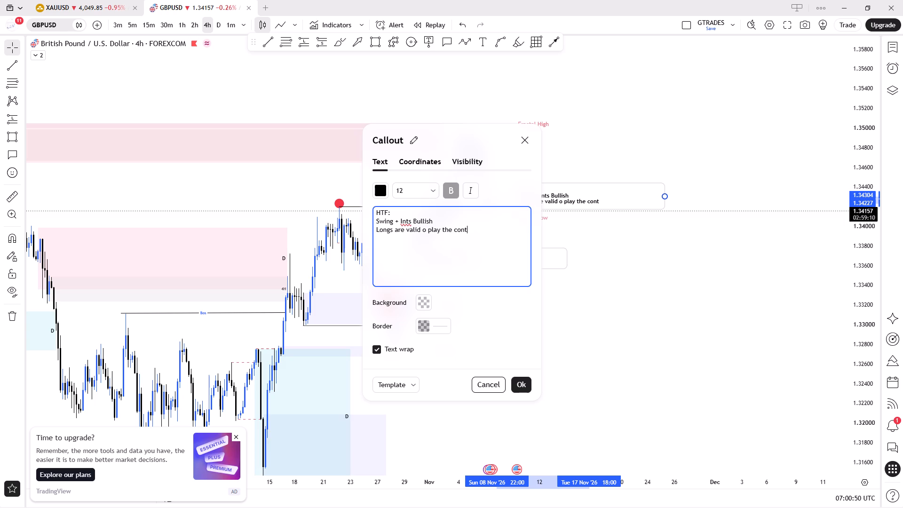
{"action": "left_click", "coordinate": [424, 230]}
{"action": "key", "text": "t"}
{"action": "left_click", "coordinate": [518, 384]}
{"action": "left_click", "coordinate": [626, 315]}
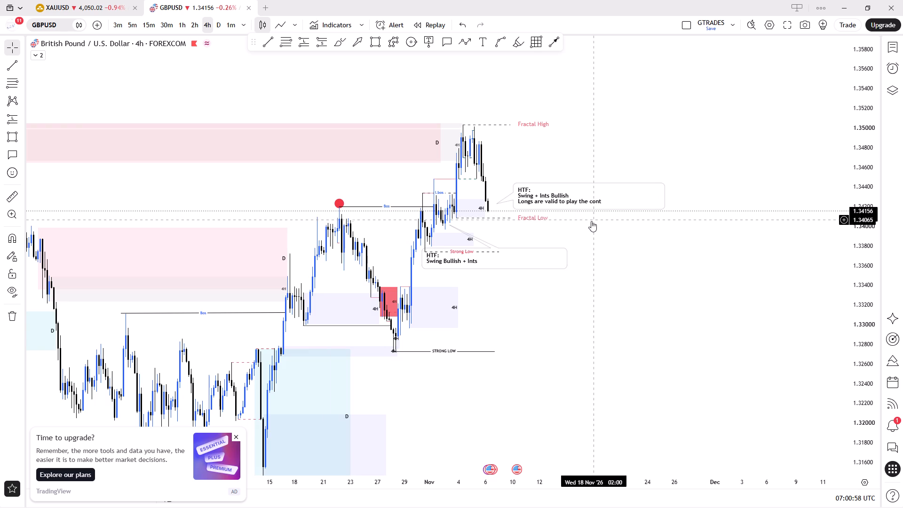
Copy a link to a snapshot of the annotated GBPUSD 4h chart.
{"action": "key", "text": "ctrl+alt+s"}
{"action": "key", "text": "alt+s"}
{"action": "key", "text": "alt+s"}
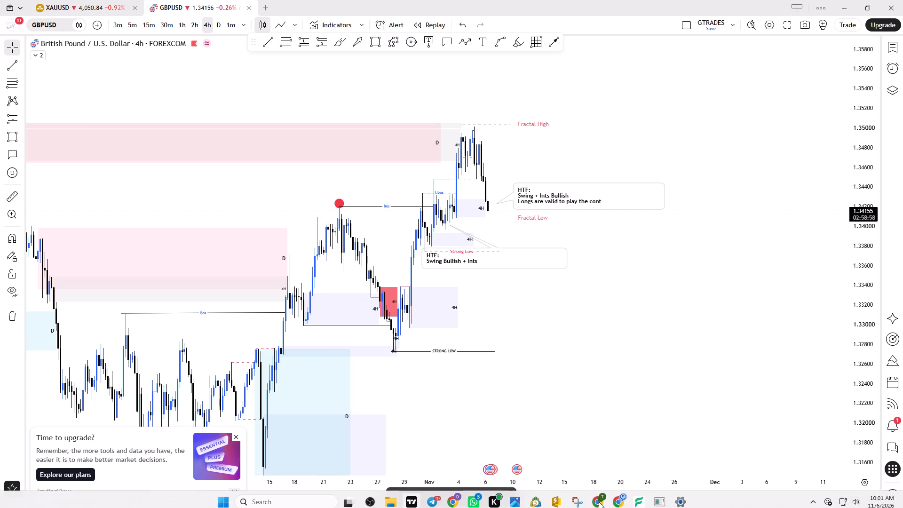
Switch to Google Chrome and open the copied snapshot link in the first tab, replacing the XAUUSD snapshot.
{"action": "left_click", "coordinate": [602, 497]}
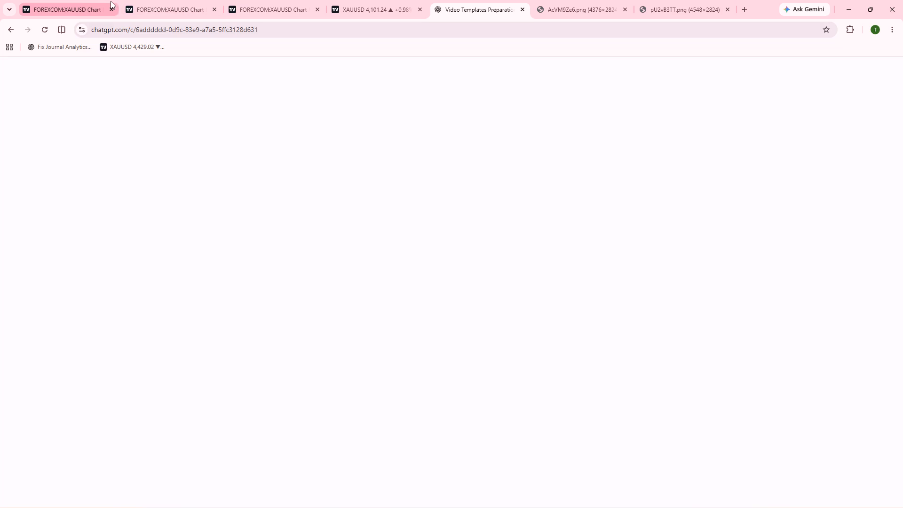
{"action": "left_click", "coordinate": [87, 1]}
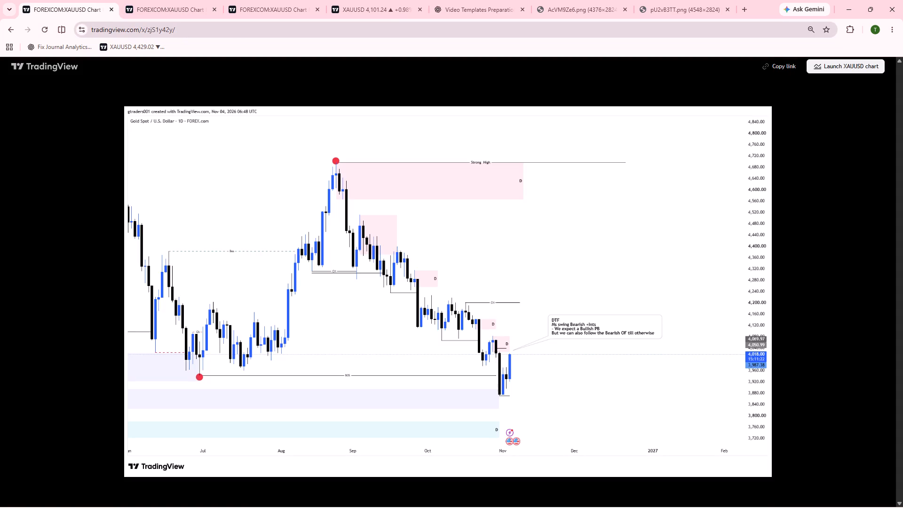
{"action": "left_click", "coordinate": [186, 33]}
{"action": "key", "text": "ctrl+v"}
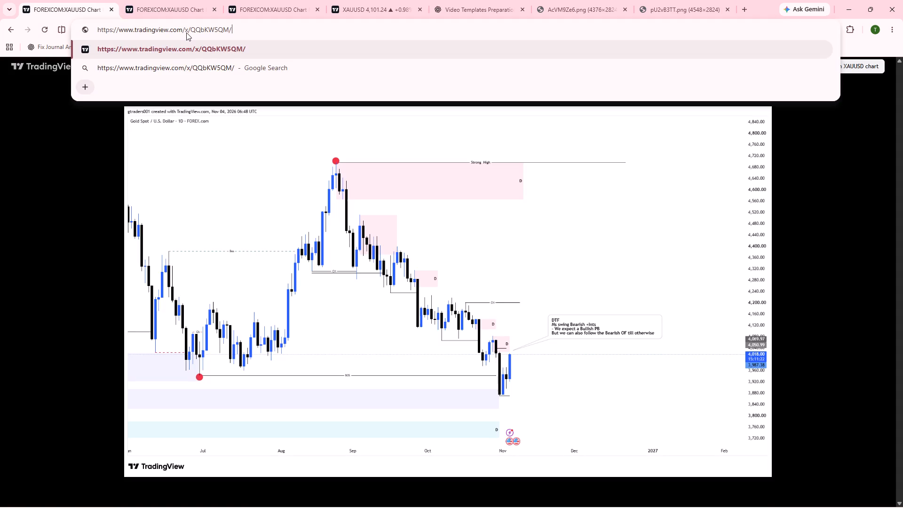
{"action": "key", "text": "Return"}
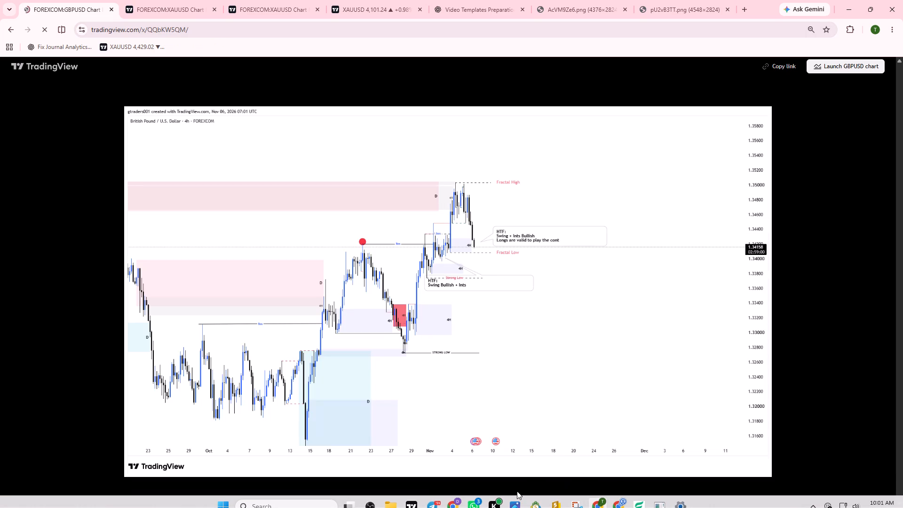
Return to TradingView, switch GBPUSD to the 15-minute timeframe and reset the chart view.
{"action": "triple_click", "coordinate": [420, 500]}
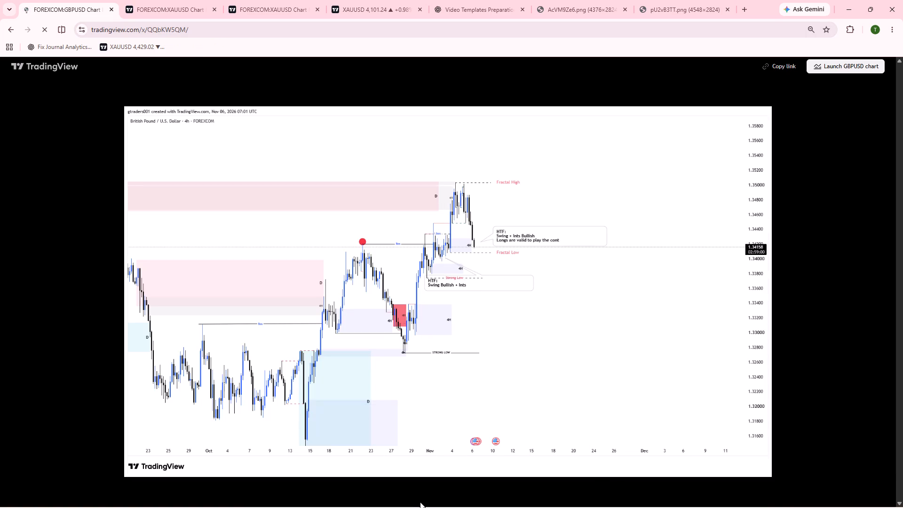
{"action": "left_click", "coordinate": [412, 503]}
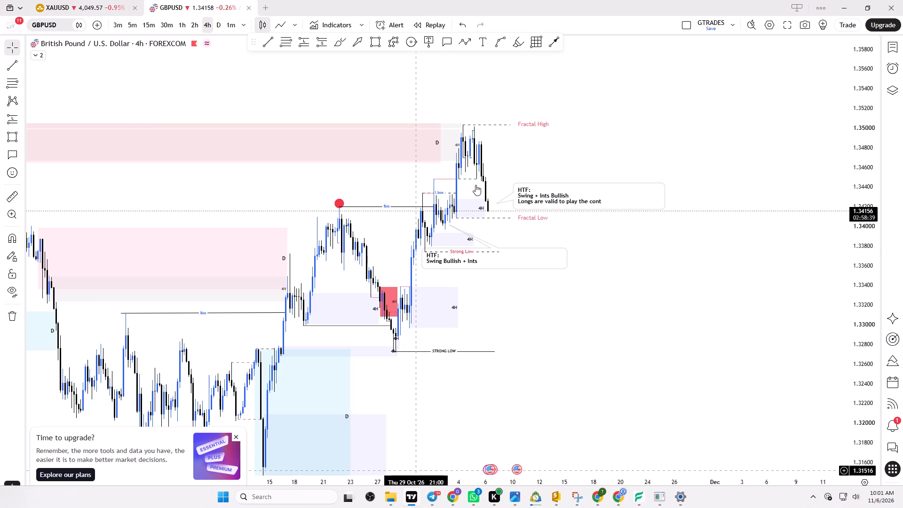
{"action": "left_click", "coordinate": [141, 28]}
{"action": "right_click", "coordinate": [513, 145]}
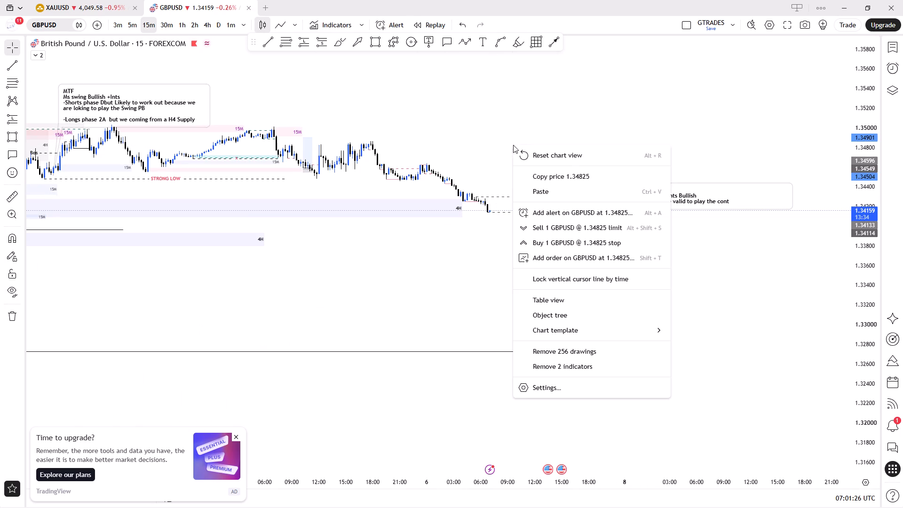
{"action": "left_click", "coordinate": [542, 154]}
Set the 15M demand zone at the late 3 November low to start at 22:45 with its top at 1.34135, extending to 6 November 07:45.
{"action": "scroll", "coordinate": [577, 178], "scroll_direction": "down", "scroll_amount": 5}
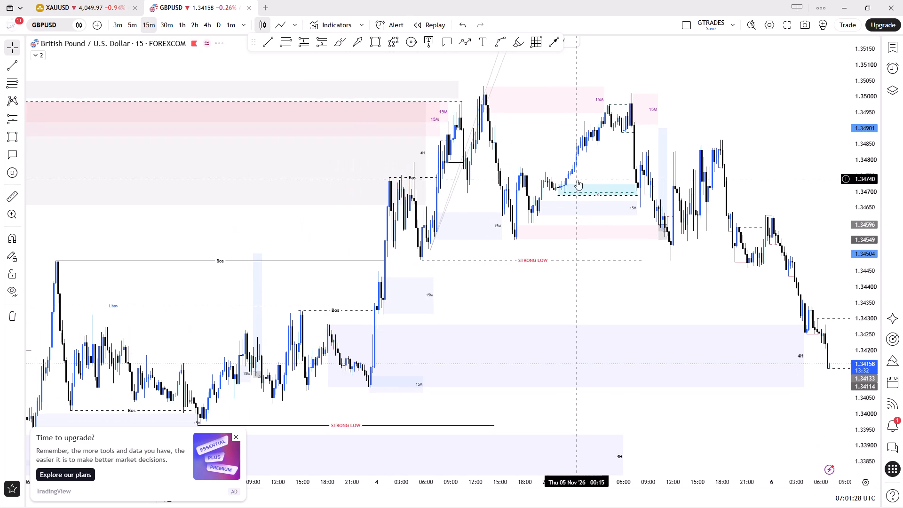
{"action": "left_click_drag", "start_coordinate": [868, 302], "coordinate": [862, 269]}
{"action": "left_click_drag", "start_coordinate": [743, 298], "coordinate": [733, 247]}
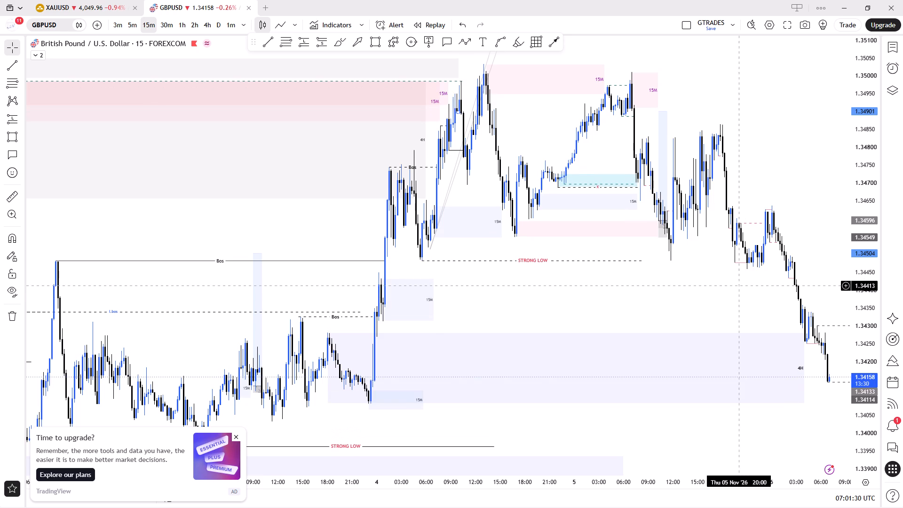
{"action": "left_click_drag", "start_coordinate": [733, 247], "coordinate": [737, 226]}
{"action": "left_click", "coordinate": [737, 225]}
{"action": "scroll", "coordinate": [605, 246], "scroll_direction": "down", "scroll_amount": 2}
{"action": "left_click_drag", "start_coordinate": [622, 232], "coordinate": [565, 183]}
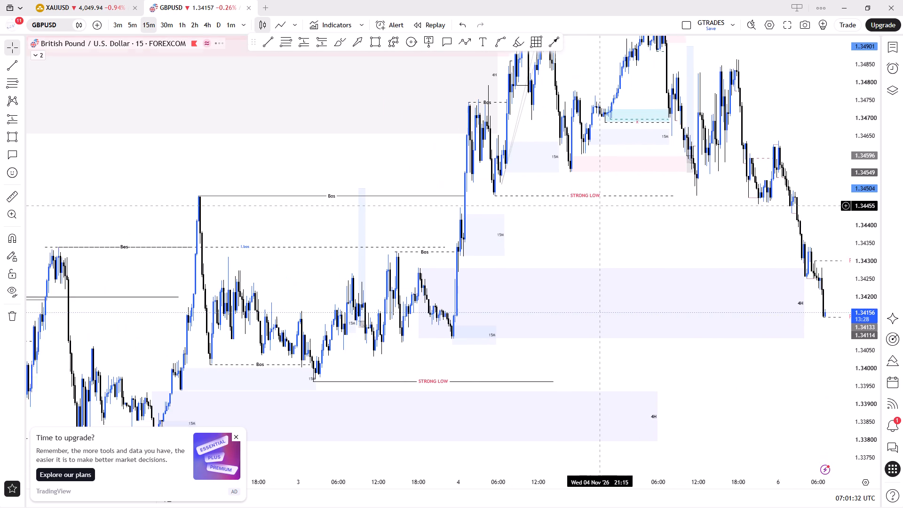
{"action": "left_click_drag", "start_coordinate": [565, 183], "coordinate": [543, 175]}
{"action": "left_click", "coordinate": [542, 175]}
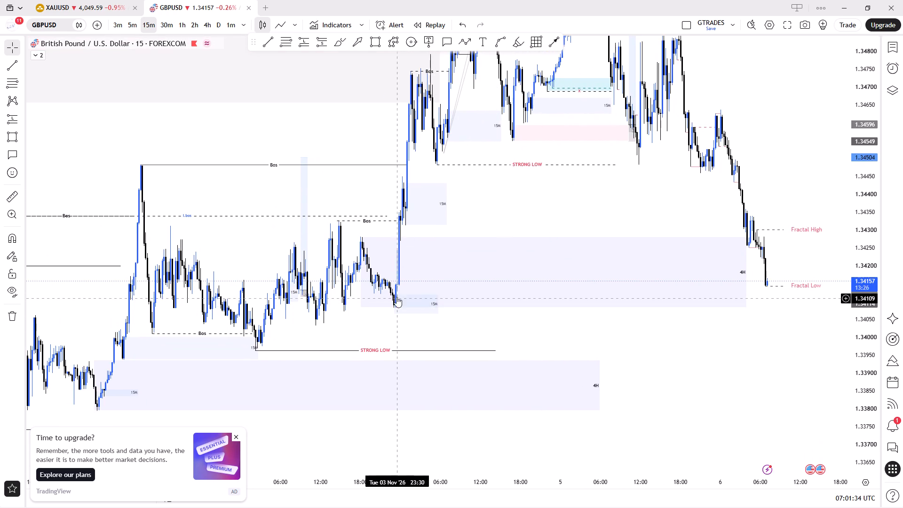
{"action": "left_click_drag", "start_coordinate": [395, 294], "coordinate": [391, 281]}
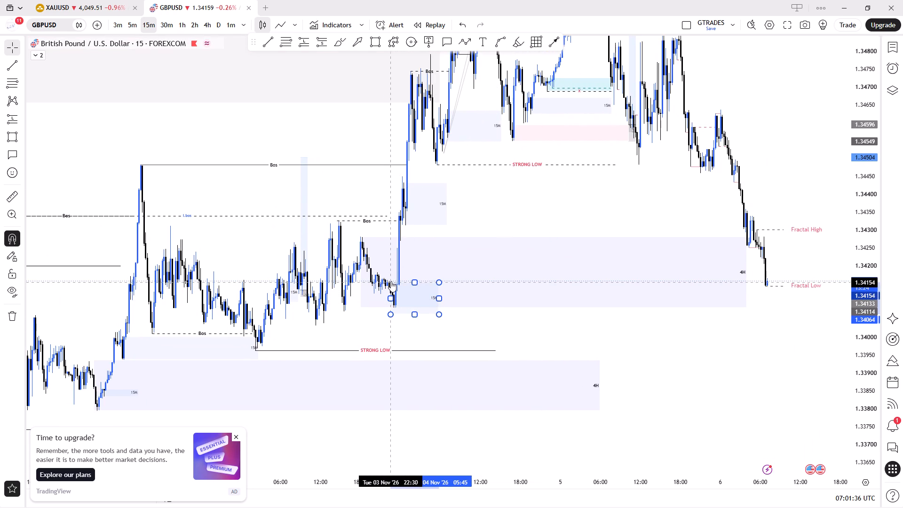
{"action": "left_click_drag", "start_coordinate": [391, 281], "coordinate": [393, 287]}
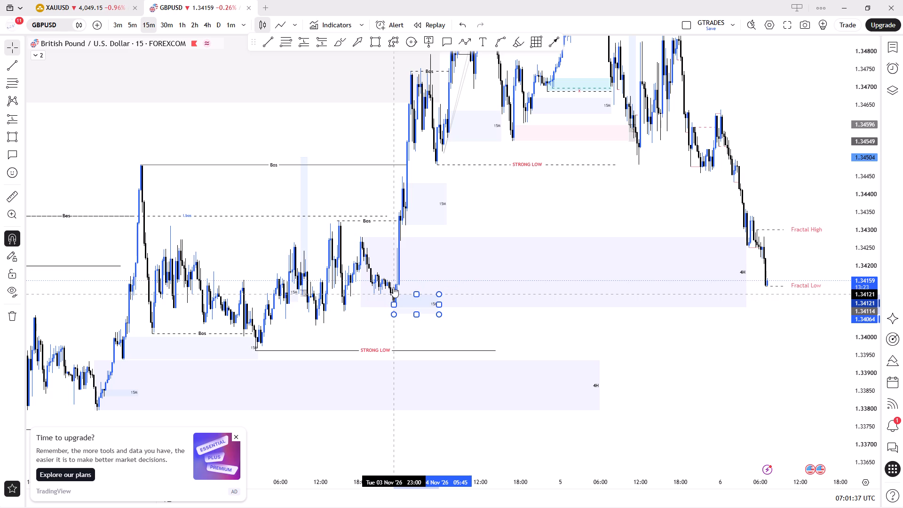
{"action": "left_click_drag", "start_coordinate": [393, 287], "coordinate": [393, 286]}
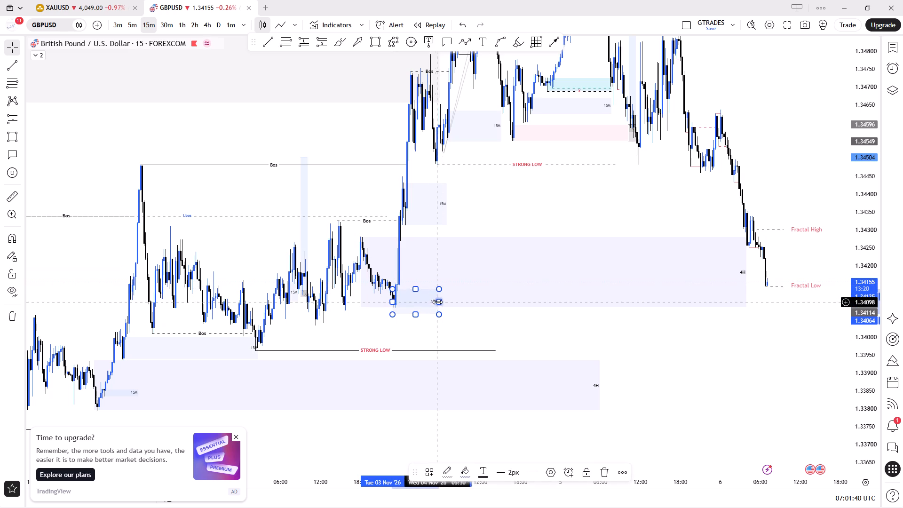
{"action": "left_click_drag", "start_coordinate": [438, 302], "coordinate": [771, 303]}
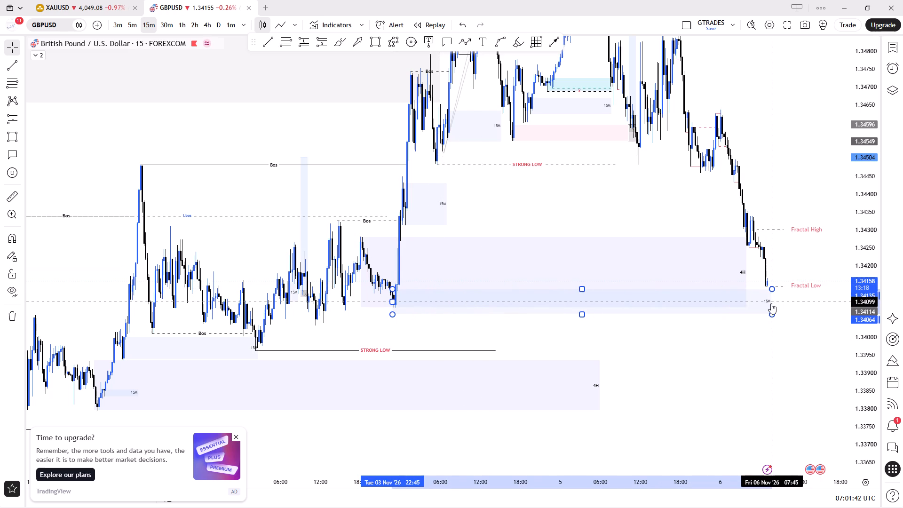
{"action": "left_click_drag", "start_coordinate": [771, 303], "coordinate": [772, 307]}
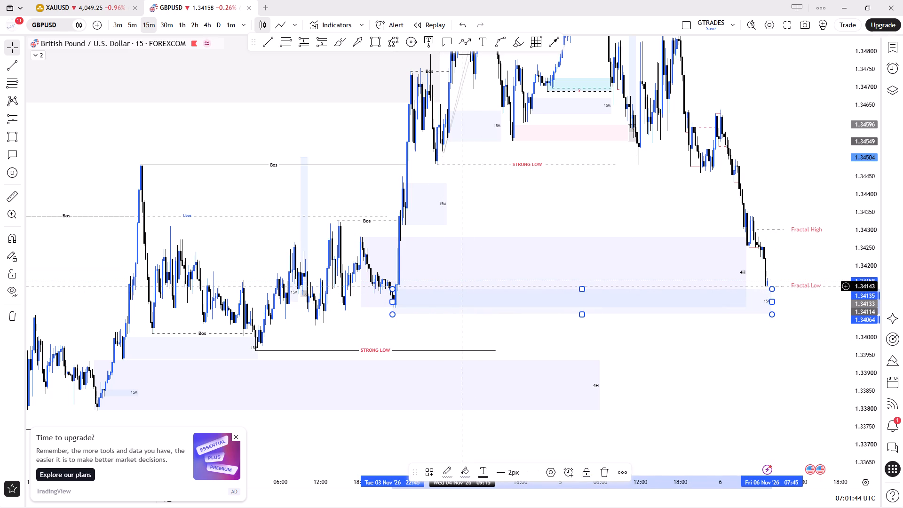
On the 30-minute timeframe, refit the extended demand zone to 1.34154 at the top and 1.34083 at the bottom, starting 3 November 23:00.
{"action": "scroll", "coordinate": [462, 286], "scroll_direction": "up", "scroll_amount": 4, "text": "ctrl"}
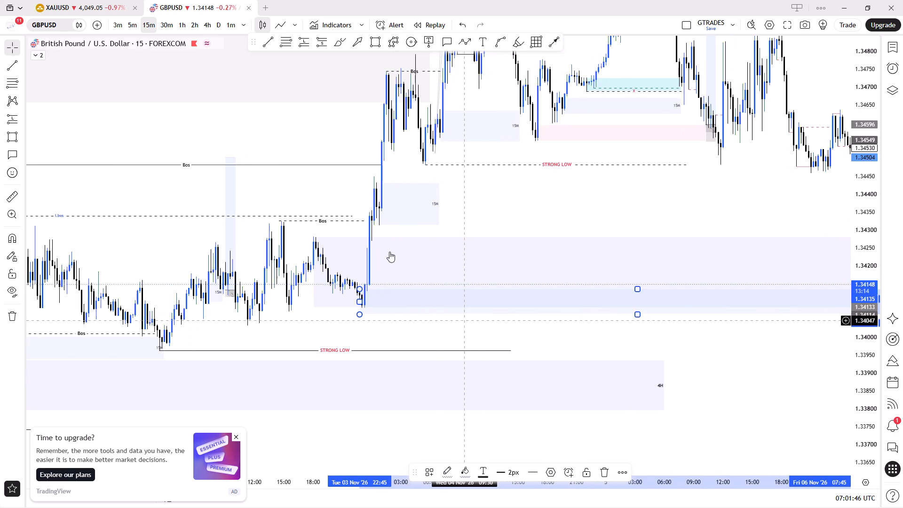
{"action": "left_click", "coordinate": [173, 31]}
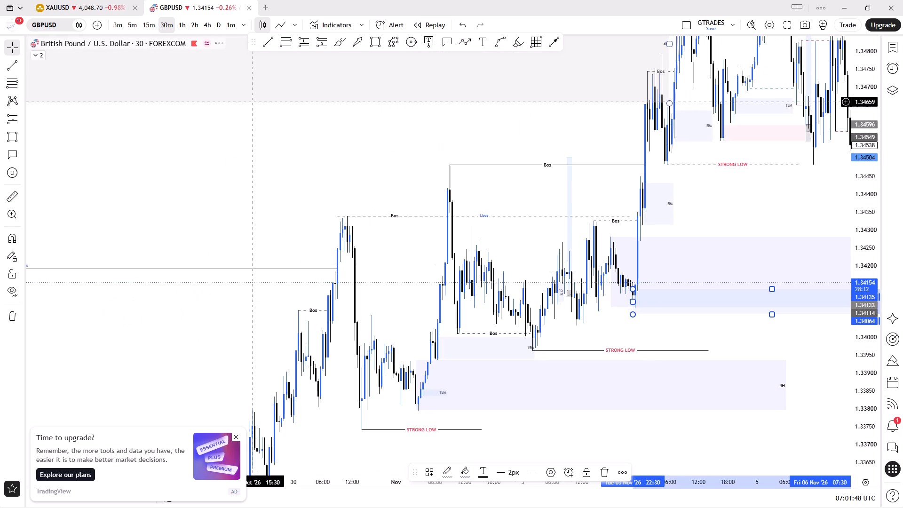
{"action": "scroll", "coordinate": [638, 246], "scroll_direction": "up", "scroll_amount": 3, "text": "ctrl"}
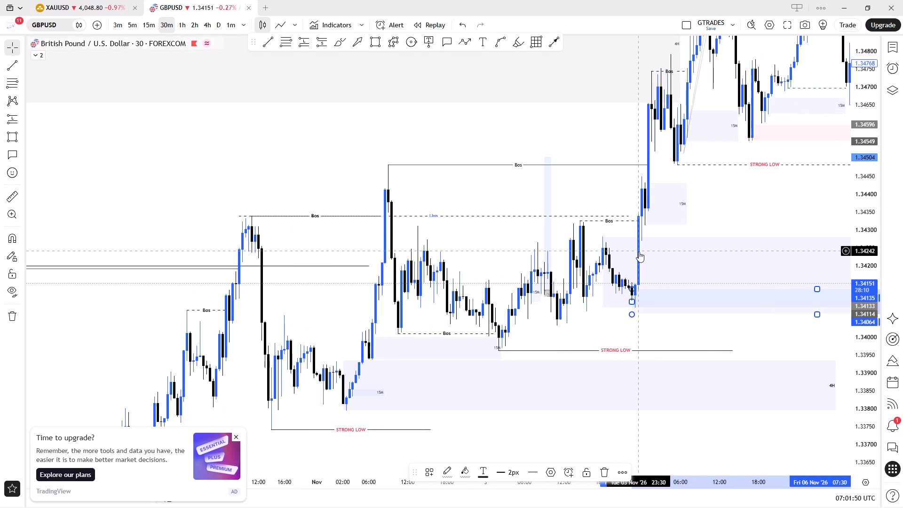
{"action": "left_click", "coordinate": [631, 289]}
{"action": "double_click", "coordinate": [631, 286]}
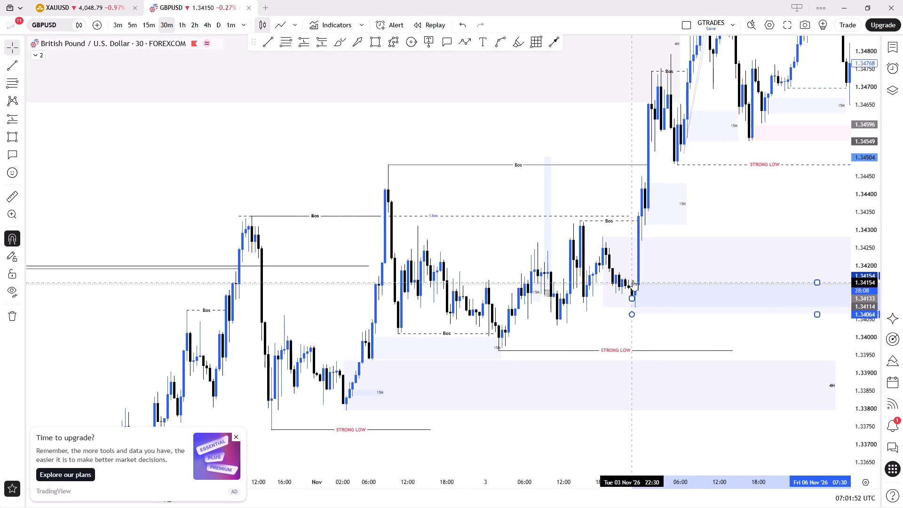
{"action": "left_click", "coordinate": [634, 314]}
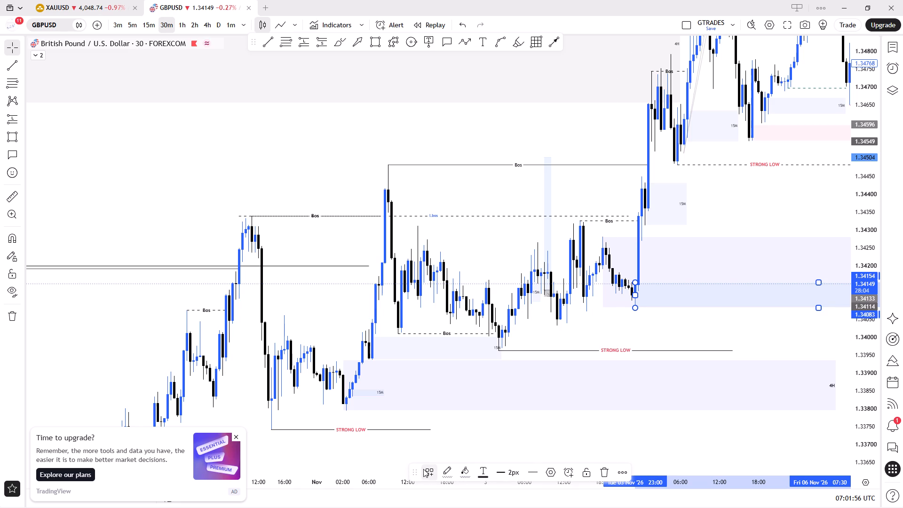
Apply the M15 Demand drawing template to the refitted zone and deselect it.
{"action": "left_click", "coordinate": [428, 471]}
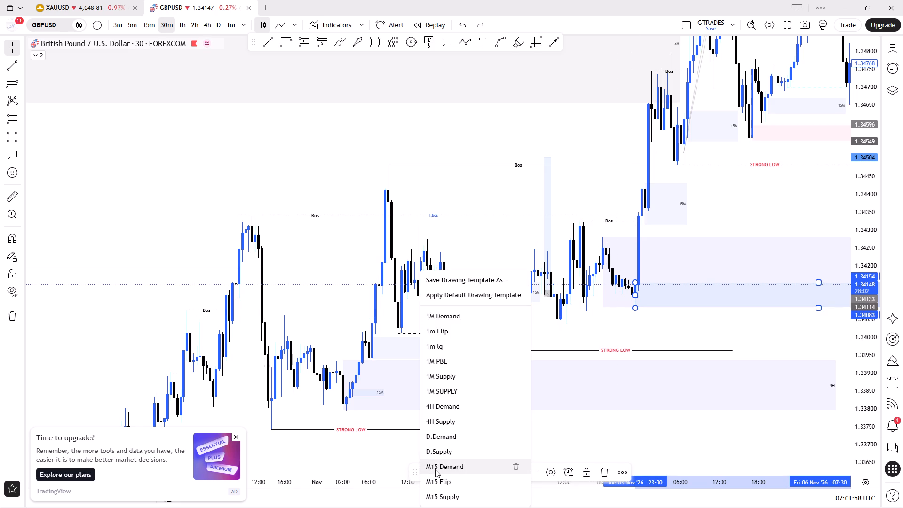
{"action": "left_click", "coordinate": [435, 469]}
{"action": "left_click_drag", "start_coordinate": [665, 324], "coordinate": [570, 328]}
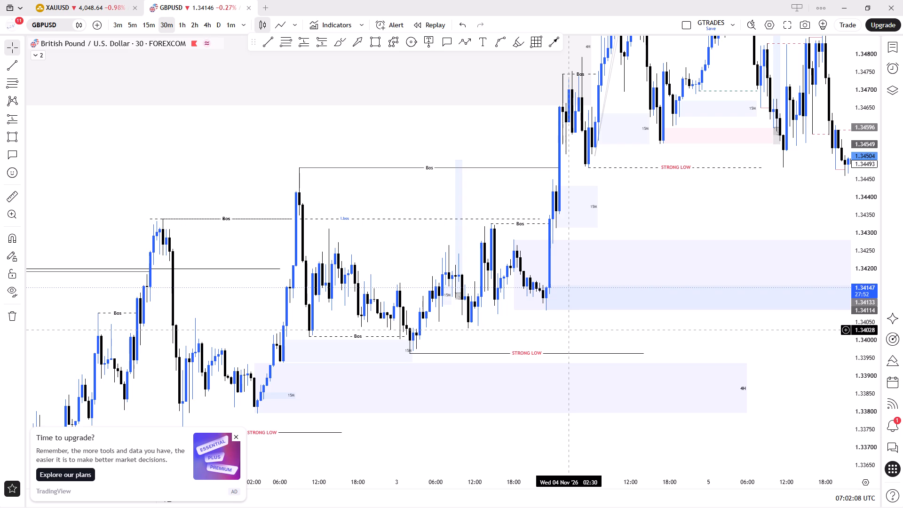
Extend the STRONG LOW line starting at the 3 November 02:00 low horizontally to 6 November 15:30 and deselect it.
{"action": "scroll", "coordinate": [570, 330], "scroll_direction": "down", "scroll_amount": 4, "text": "ctrl"}
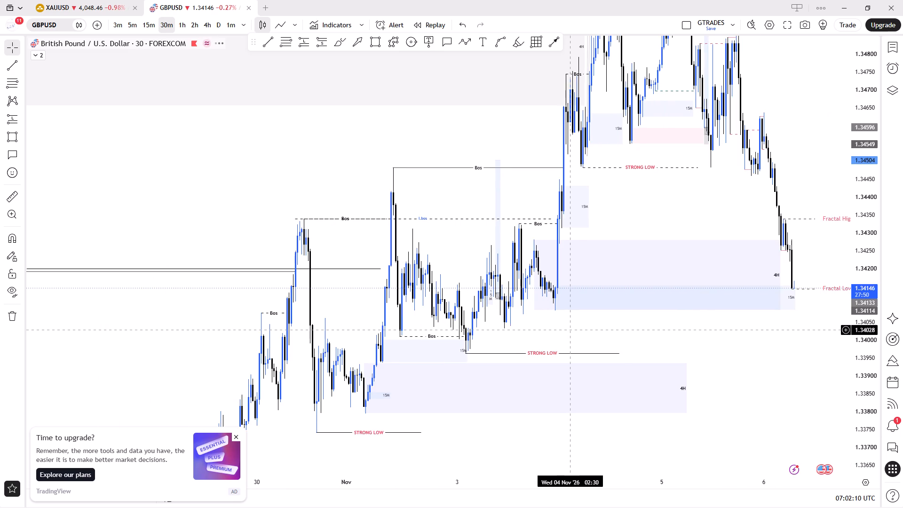
{"action": "left_click_drag", "start_coordinate": [772, 333], "coordinate": [717, 341]}
{"action": "left_click_drag", "start_coordinate": [858, 246], "coordinate": [824, 347]}
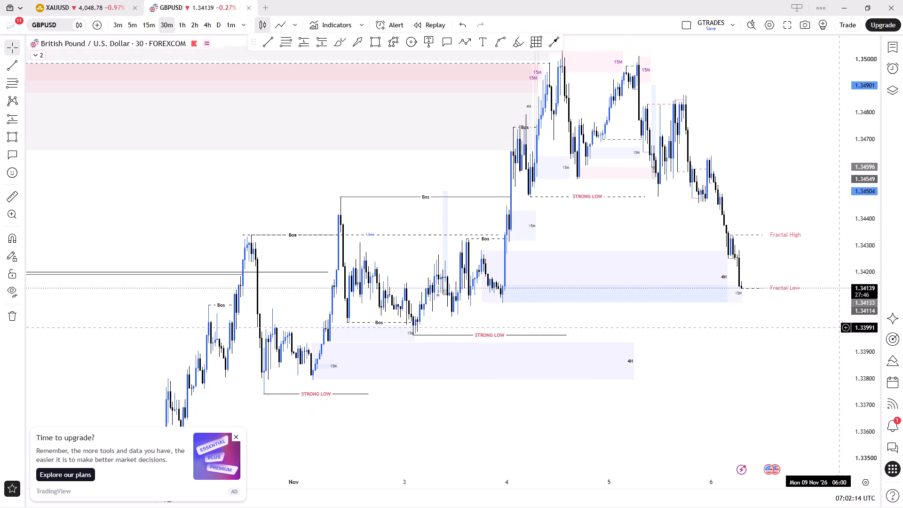
{"action": "left_click_drag", "start_coordinate": [824, 347], "coordinate": [801, 363]}
{"action": "left_click_drag", "start_coordinate": [767, 357], "coordinate": [741, 375]}
{"action": "left_click", "coordinate": [738, 377]}
{"action": "left_click_drag", "start_coordinate": [735, 379], "coordinate": [682, 414]}
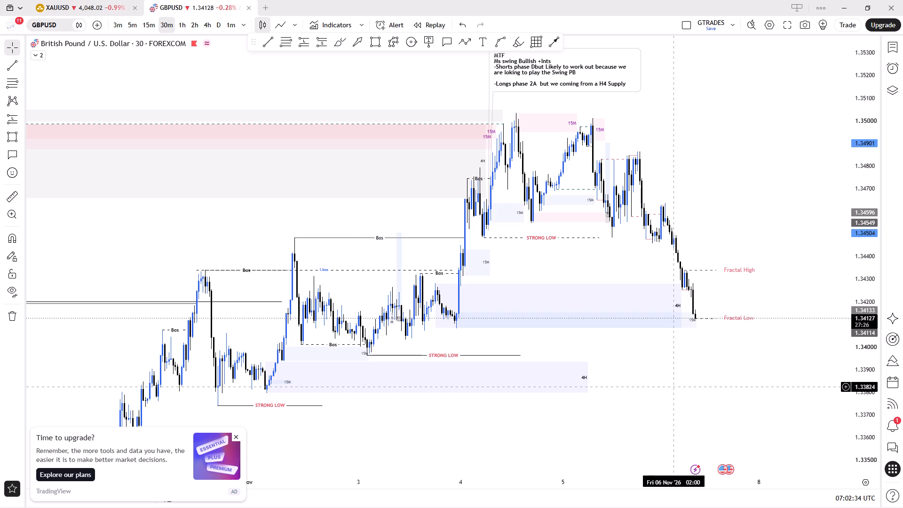
{"action": "left_click", "coordinate": [522, 355]}
{"action": "left_click_drag", "start_coordinate": [522, 355], "coordinate": [642, 366]}
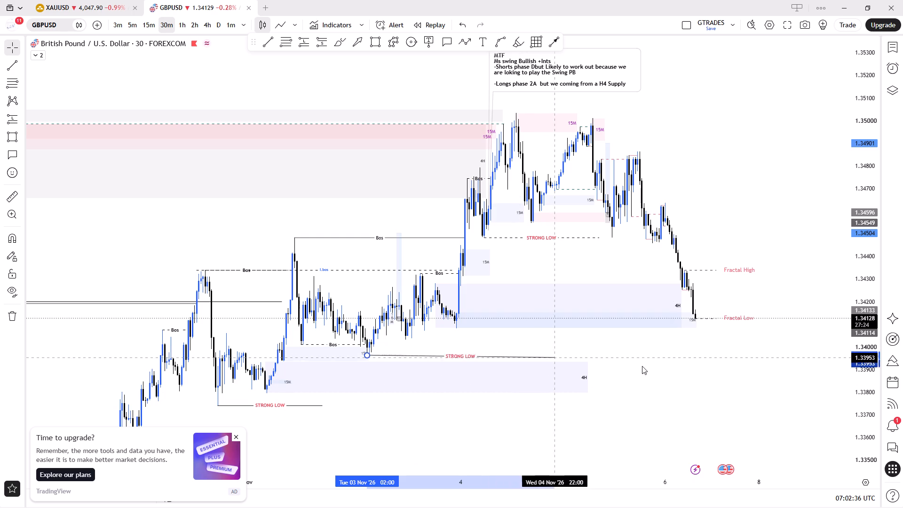
{"action": "left_click_drag", "start_coordinate": [642, 366], "coordinate": [730, 369]}
{"action": "left_click", "coordinate": [730, 369], "text": "shift"}
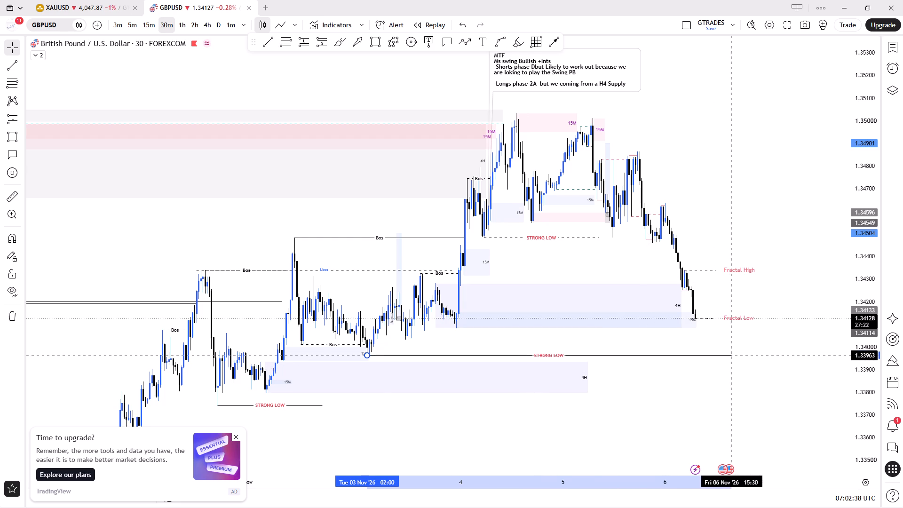
{"action": "left_click", "coordinate": [774, 263]}
{"action": "left_click", "coordinate": [774, 263]}
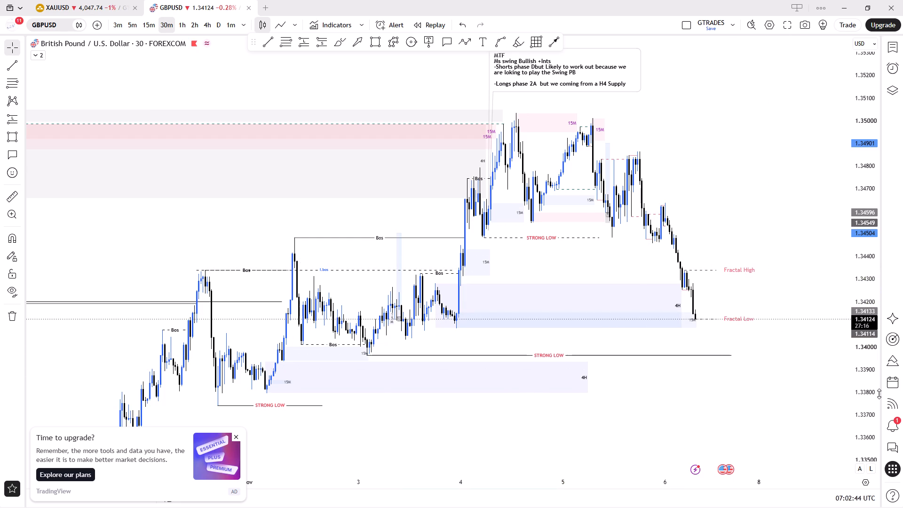
Move the MTF callout beside the latest price action, anchoring its pointer at 6 November 07:30, 1.34140, and its box near 1.34163.
{"action": "left_click_drag", "start_coordinate": [843, 386], "coordinate": [723, 437]}
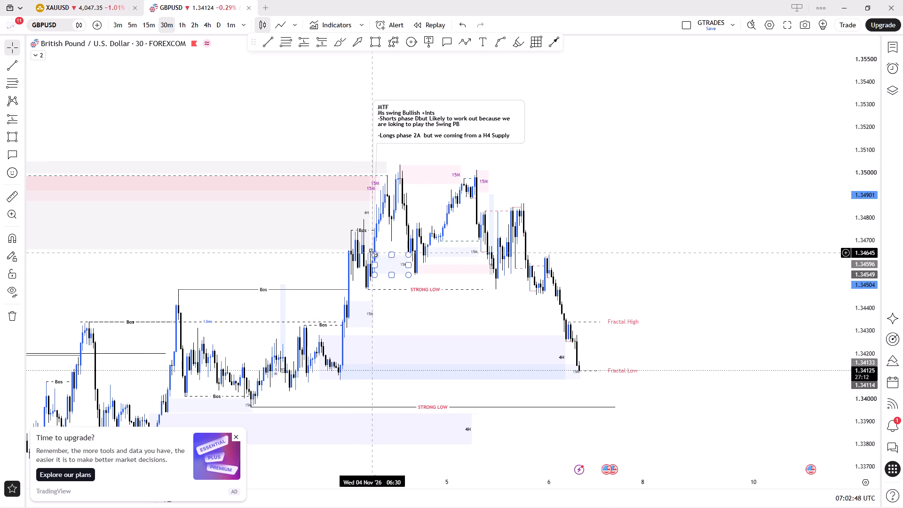
{"action": "left_click", "coordinate": [373, 245]}
{"action": "left_click_drag", "start_coordinate": [383, 122], "coordinate": [599, 225]}
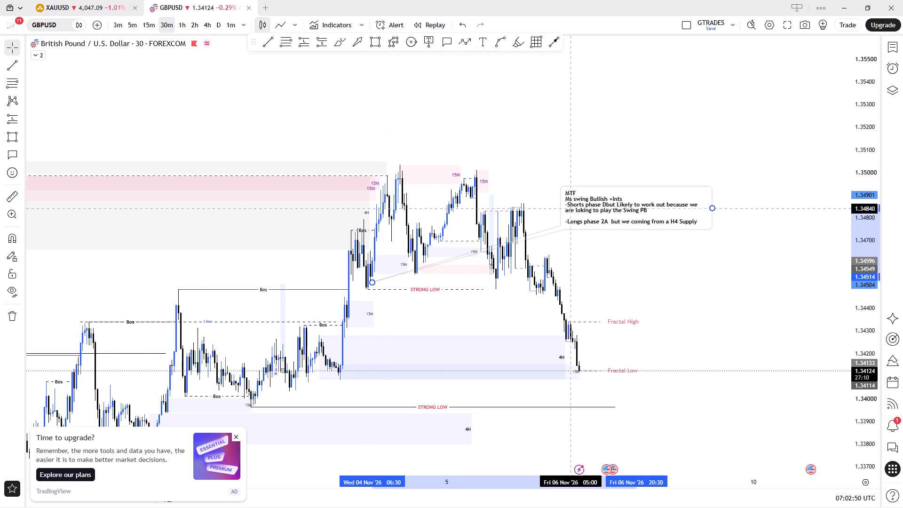
{"action": "left_click_drag", "start_coordinate": [599, 225], "coordinate": [635, 235]}
{"action": "left_click_drag", "start_coordinate": [373, 282], "coordinate": [562, 349]}
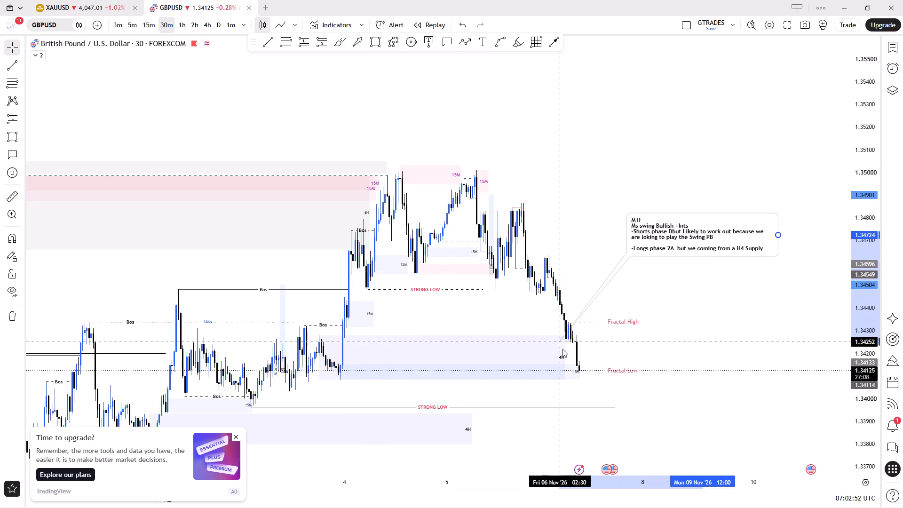
{"action": "left_click_drag", "start_coordinate": [562, 349], "coordinate": [582, 367]}
{"action": "left_click_drag", "start_coordinate": [663, 242], "coordinate": [681, 334]}
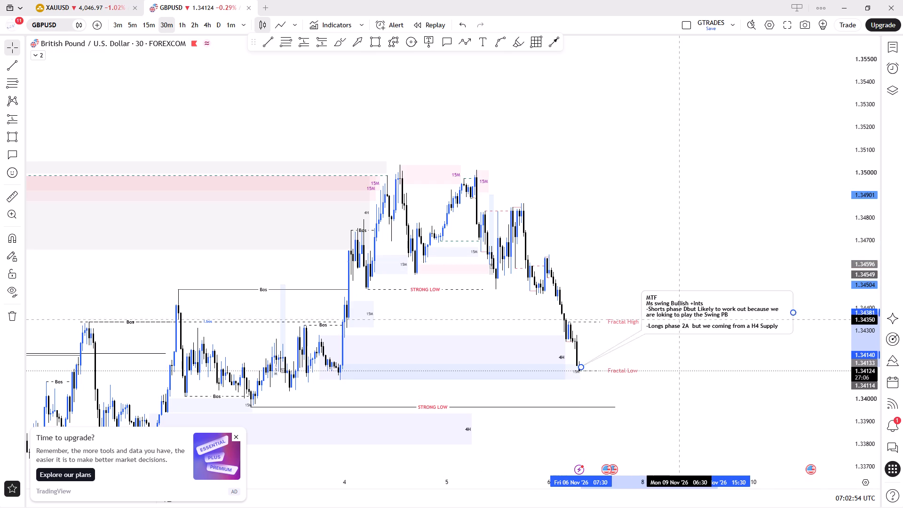
{"action": "left_click_drag", "start_coordinate": [681, 334], "coordinate": [665, 338]}
{"action": "left_click_drag", "start_coordinate": [675, 335], "coordinate": [682, 363]}
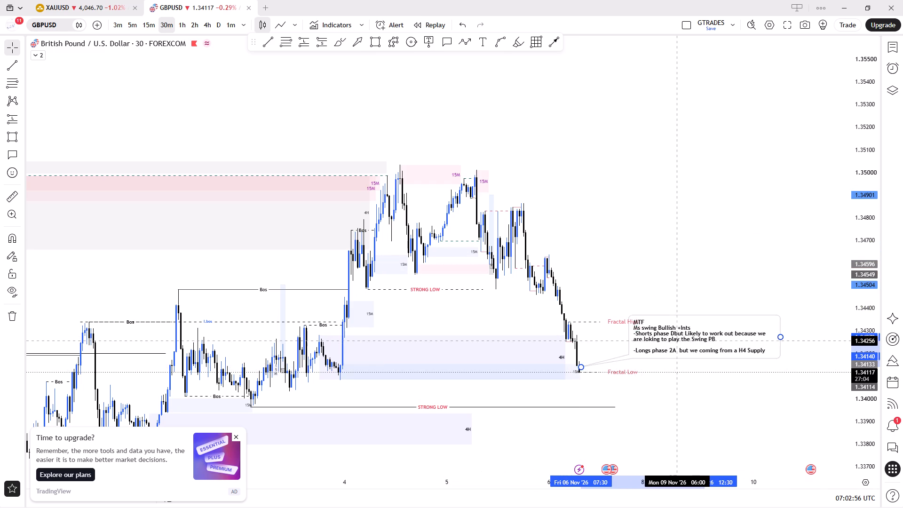
{"action": "left_click_drag", "start_coordinate": [682, 363], "coordinate": [684, 365]}
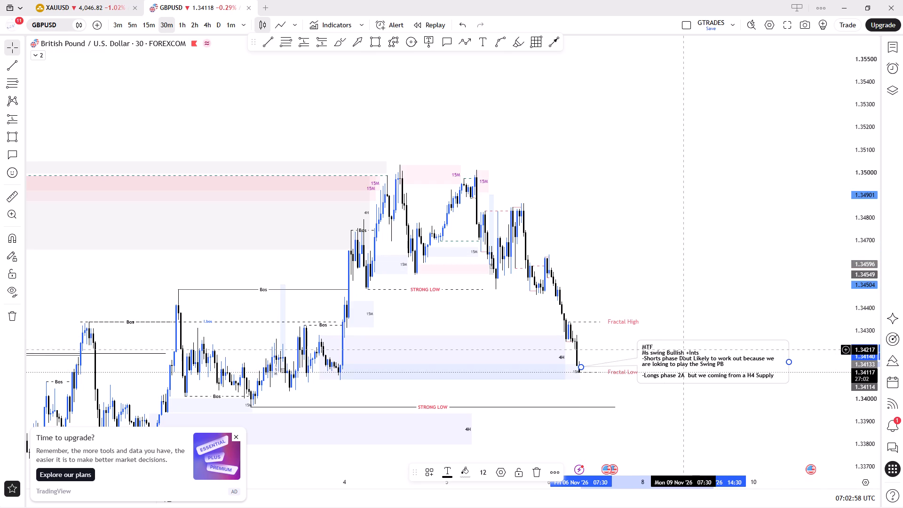
Add "bearish" after "Ms swing Bullish +Ints" in the MTF callout.
{"action": "left_click", "coordinate": [690, 352]}
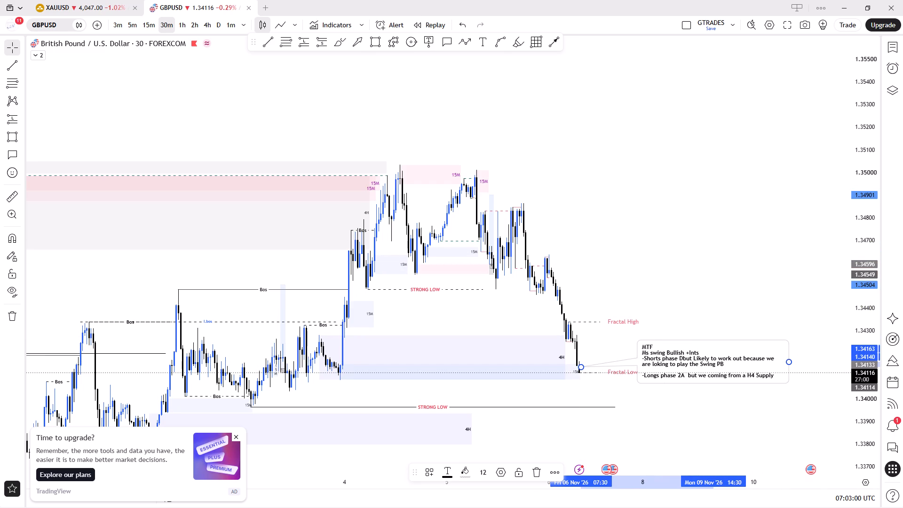
{"action": "left_click", "coordinate": [697, 350]}
{"action": "left_click", "coordinate": [699, 354]}
{"action": "key", "text": "space"}
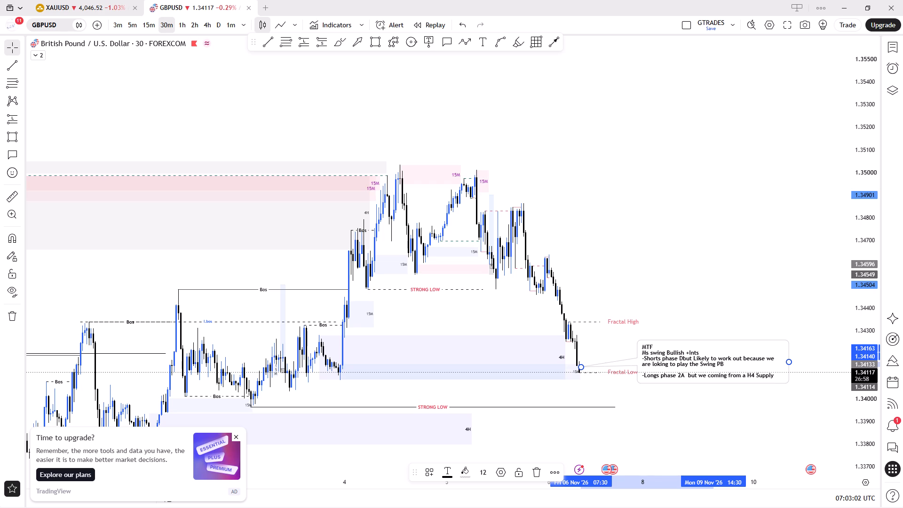
{"action": "type", "text": "bearish"}
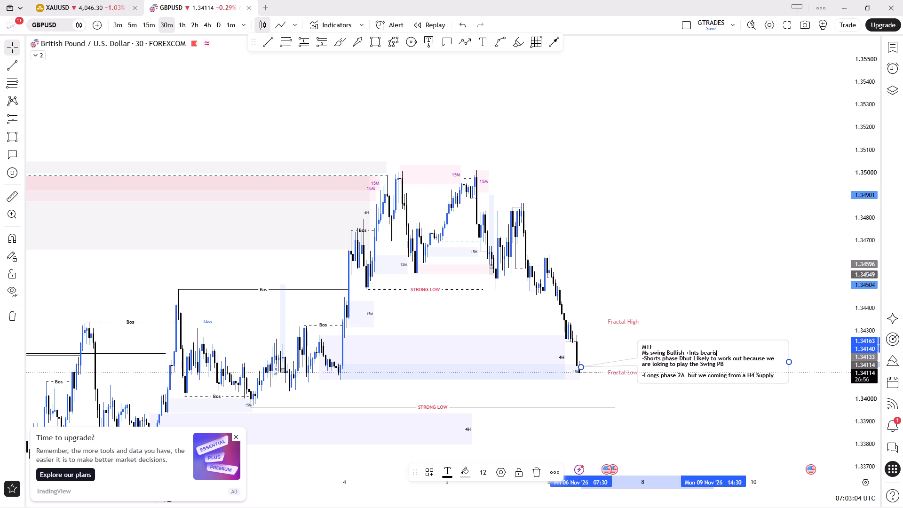
{"action": "key", "text": "space"}
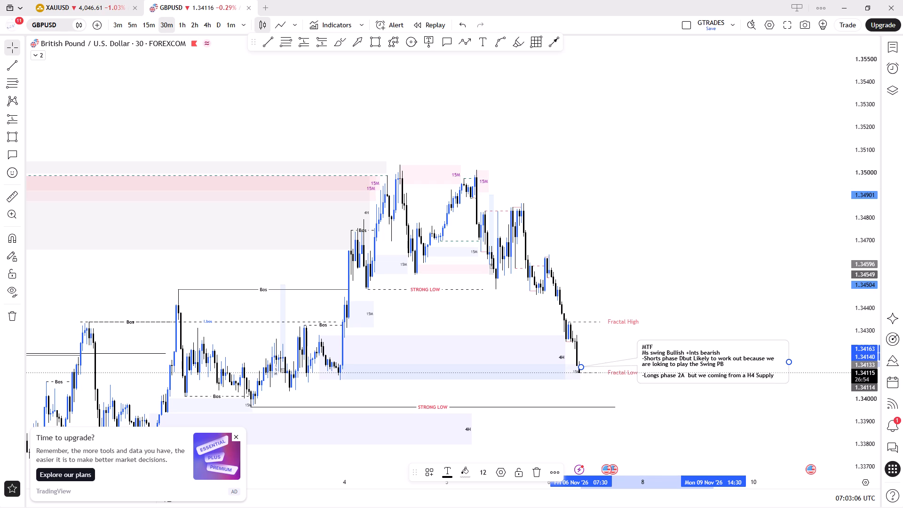
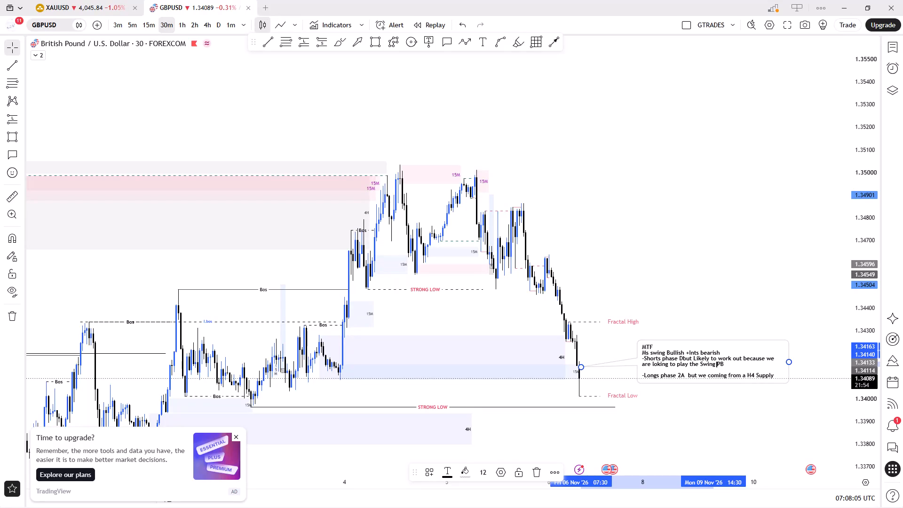
Replace everything after "-Shorts phase" in the MTF callout, including the old longs line, with "cLP".
{"action": "left_click", "coordinate": [682, 357]}
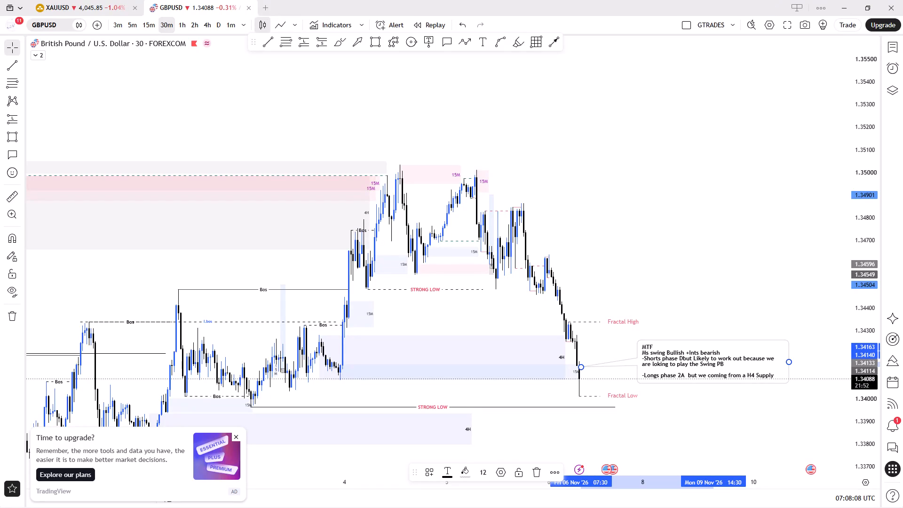
{"action": "left_click_drag", "start_coordinate": [682, 358], "coordinate": [769, 386]}
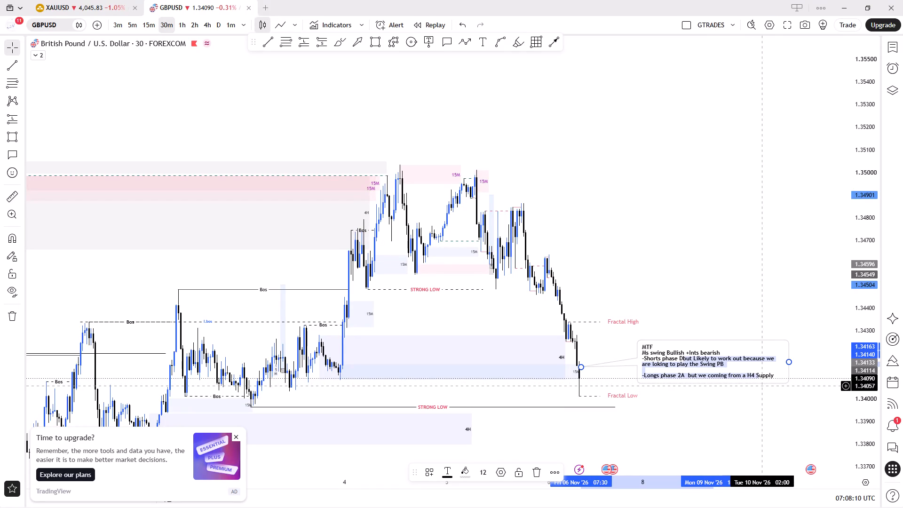
{"action": "left_click_drag", "start_coordinate": [769, 386], "coordinate": [777, 385]}
{"action": "key", "text": "BackSpace"}
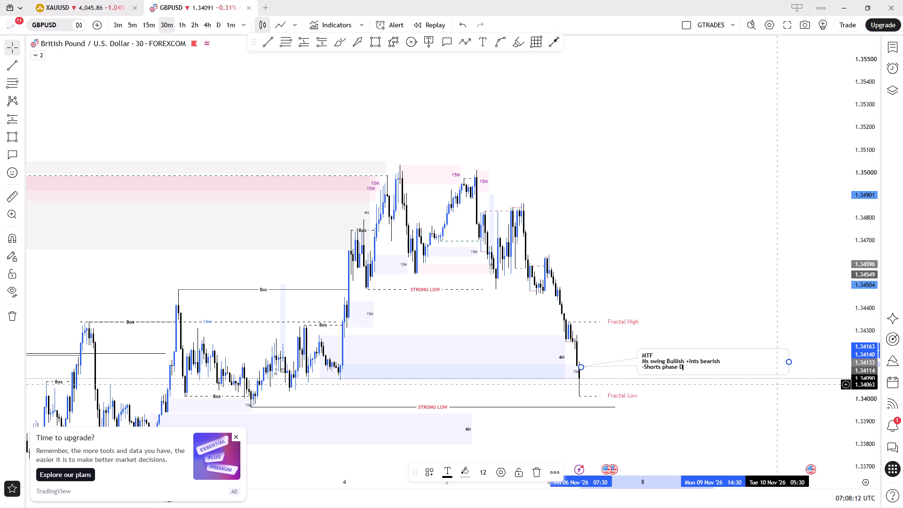
{"action": "key", "text": "BackSpace"}
{"action": "key", "text": "c"}
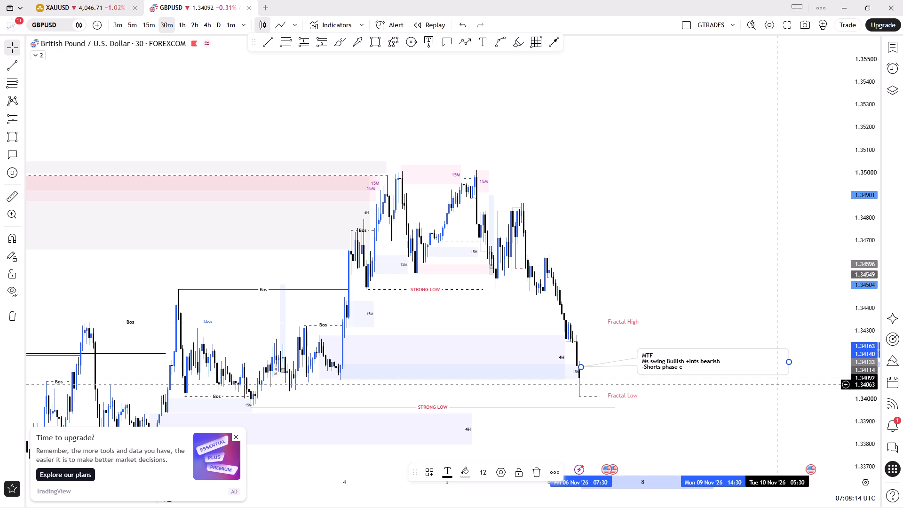
{"action": "type", "text": "LP"}
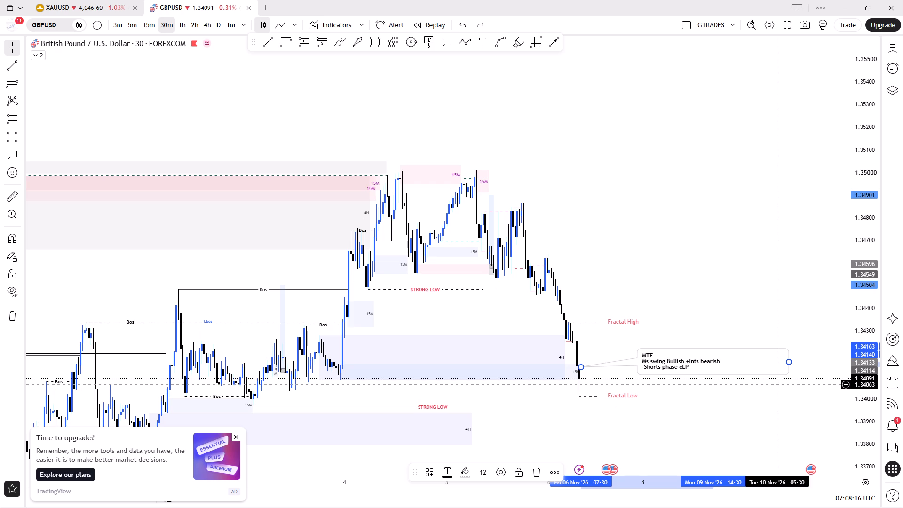
Add a new line to the MTF callout reading "-Longs phase B MP as we are in the last".
{"action": "key", "text": "shift+Return"}
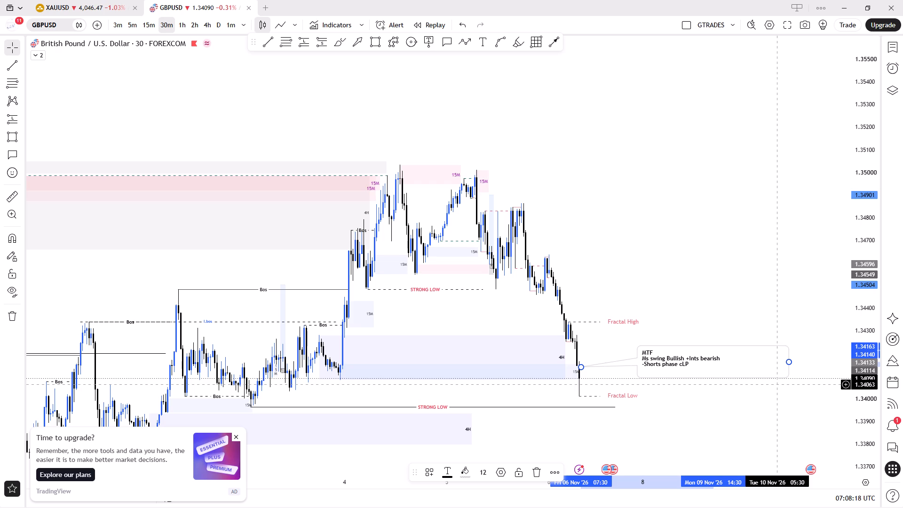
{"action": "type", "text": "-Longs"}
{"action": "key", "text": "space"}
{"action": "key", "text": "l"}
{"action": "key", "text": "BackSpace"}
{"action": "type", "text": "phase"}
{"action": "key", "text": "space"}
{"action": "type", "text": "B"}
{"action": "key", "text": "space"}
{"action": "type", "text": "MP"}
{"action": "key", "text": "space"}
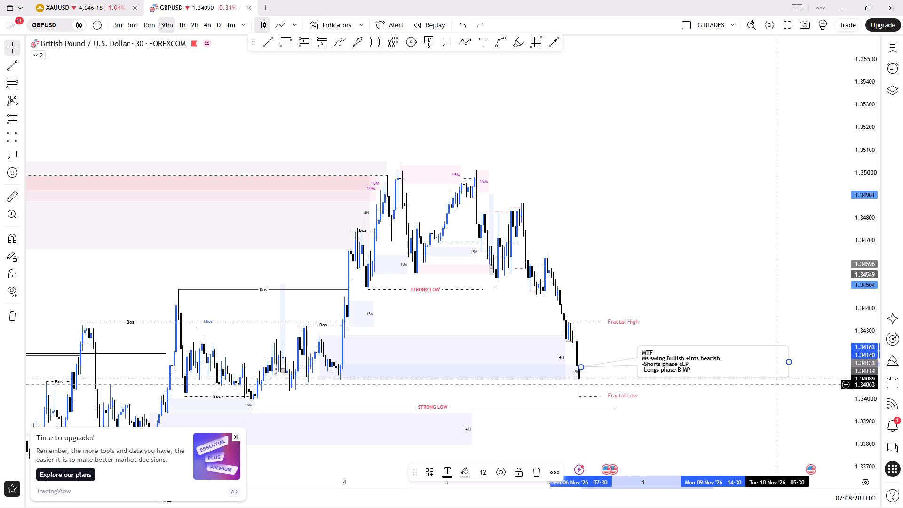
{"action": "type", "text": "as we are in the"}
{"action": "key", "text": "space"}
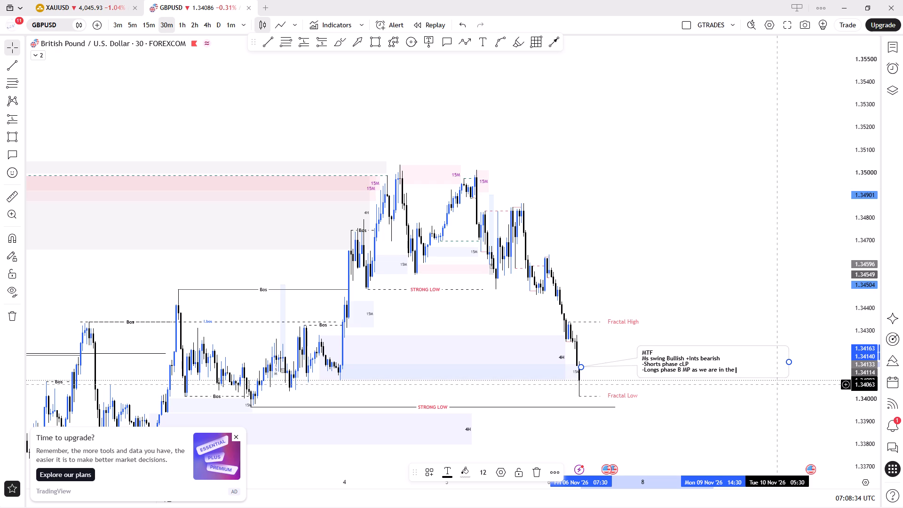
{"action": "type", "text": "last"}
{"action": "key", "text": "space"}
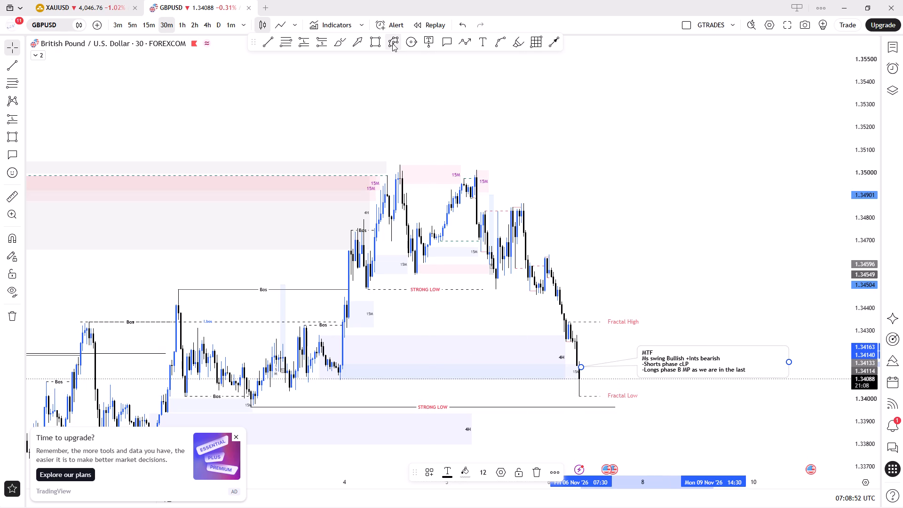
Draw a rectangle zone from 3 November 03:00 to 6 November 07:00, between 1.34032 and 1.33975, above the lower STRONG LOW line.
{"action": "left_click", "coordinate": [372, 46]}
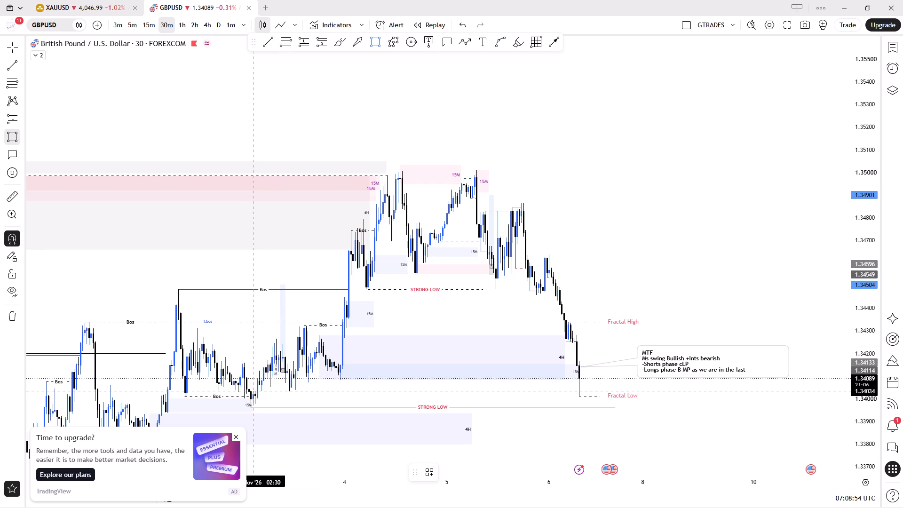
{"action": "left_click", "coordinate": [254, 386], "text": "ctrl"}
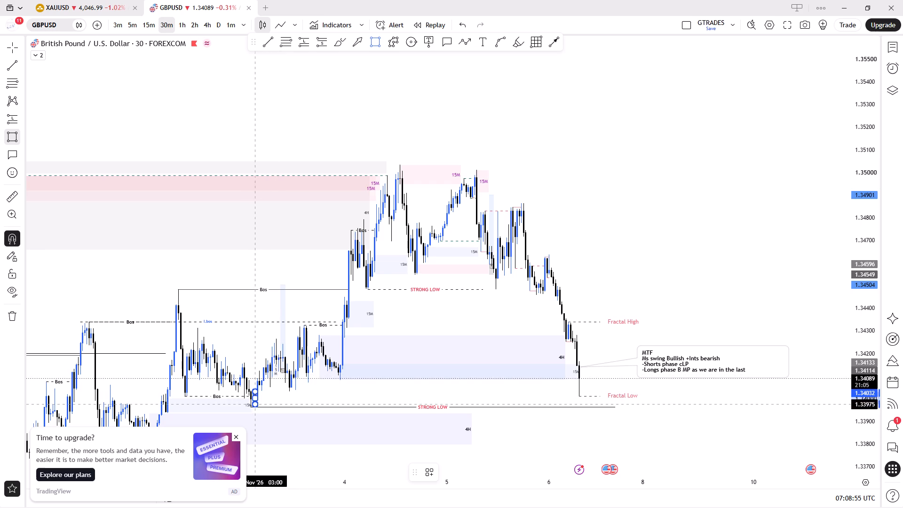
{"action": "left_click", "coordinate": [255, 408], "text": "ctrl"}
{"action": "left_click_drag", "start_coordinate": [257, 398], "coordinate": [454, 412]}
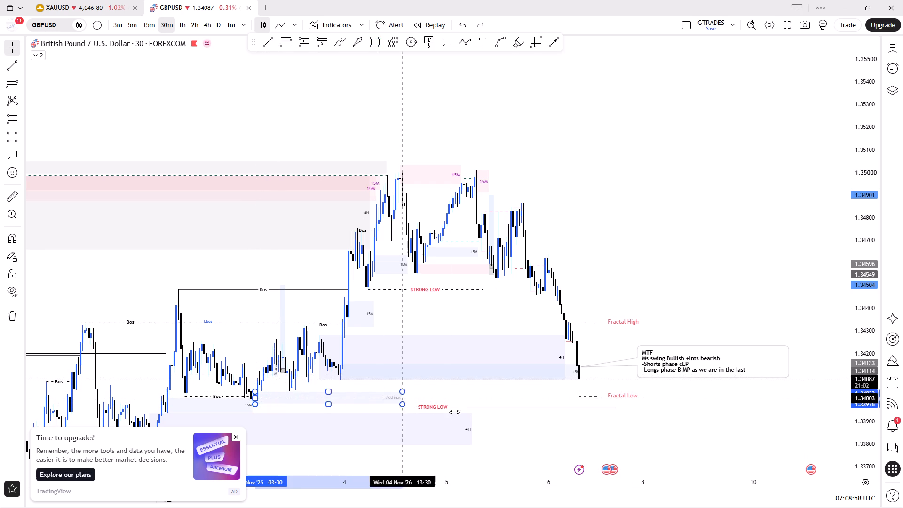
{"action": "left_click_drag", "start_coordinate": [454, 412], "coordinate": [578, 417]}
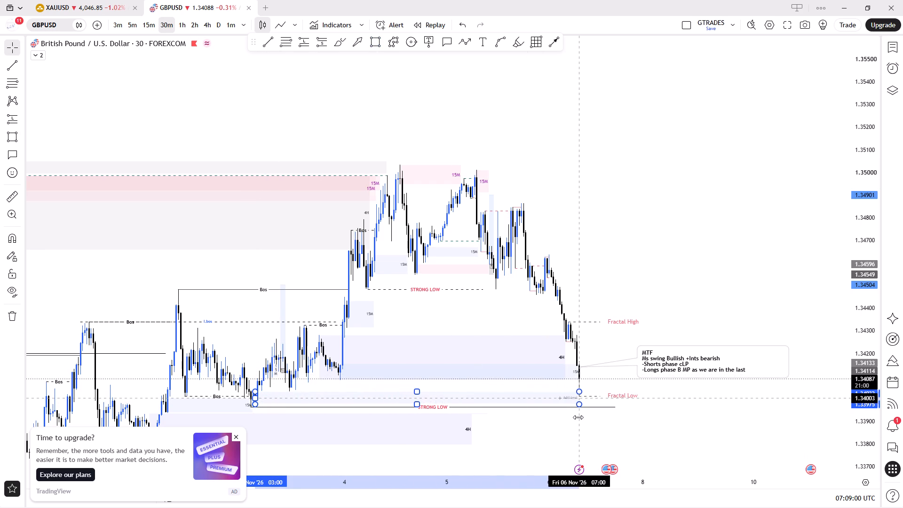
{"action": "left_click_drag", "start_coordinate": [578, 417], "coordinate": [578, 417]}
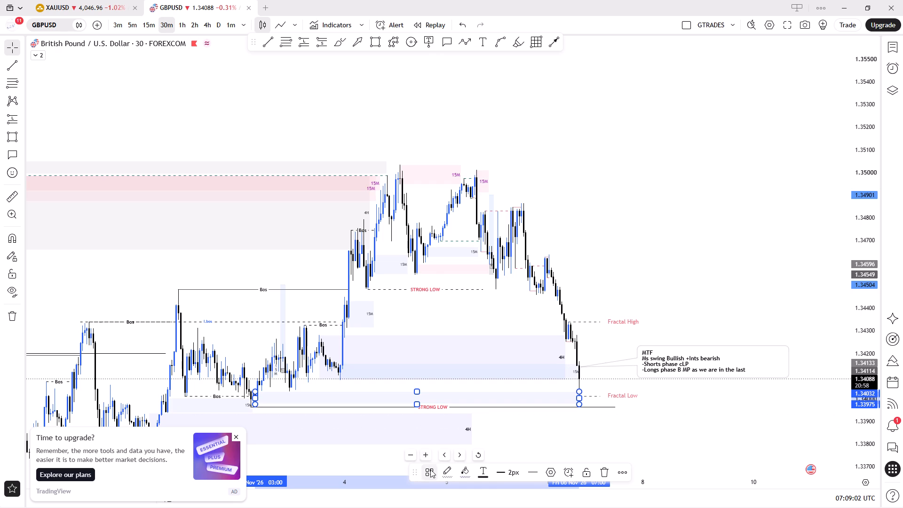
Apply the M15 Demand drawing template to the new zone and deselect it.
{"action": "left_click", "coordinate": [430, 472]}
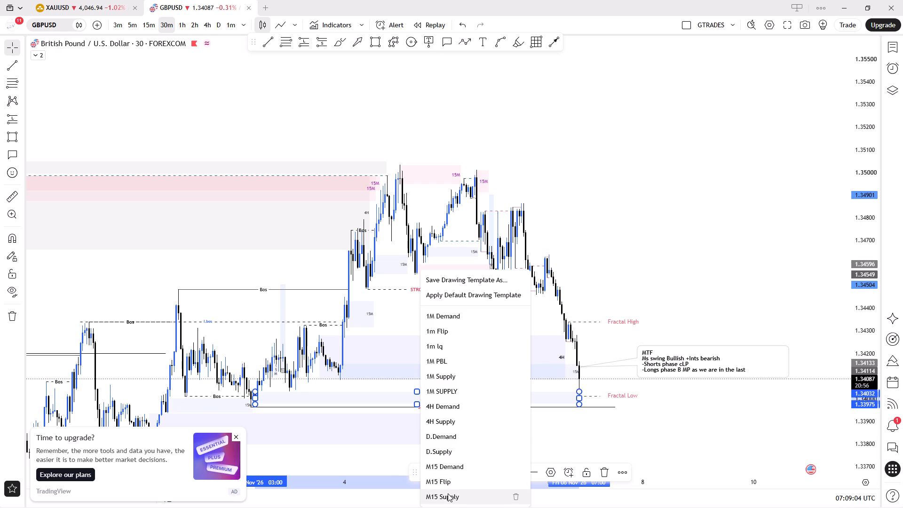
{"action": "left_click", "coordinate": [447, 466]}
{"action": "left_click", "coordinate": [687, 396]}
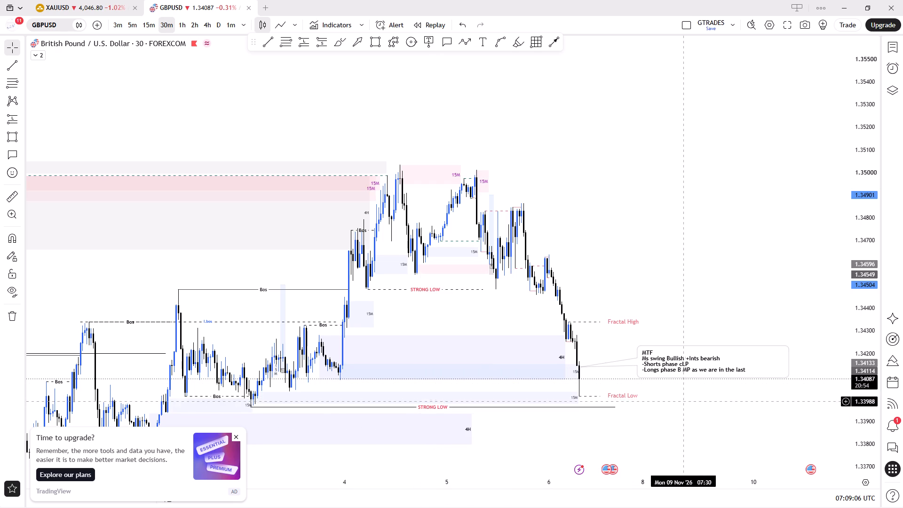
Move the MTF callout's box closer to the latest candles, to about 9 November 04:00 near 1.34141.
{"action": "left_click_drag", "start_coordinate": [695, 410], "coordinate": [686, 363]}
{"action": "scroll", "coordinate": [514, 269], "scroll_direction": "up", "scroll_amount": 2}
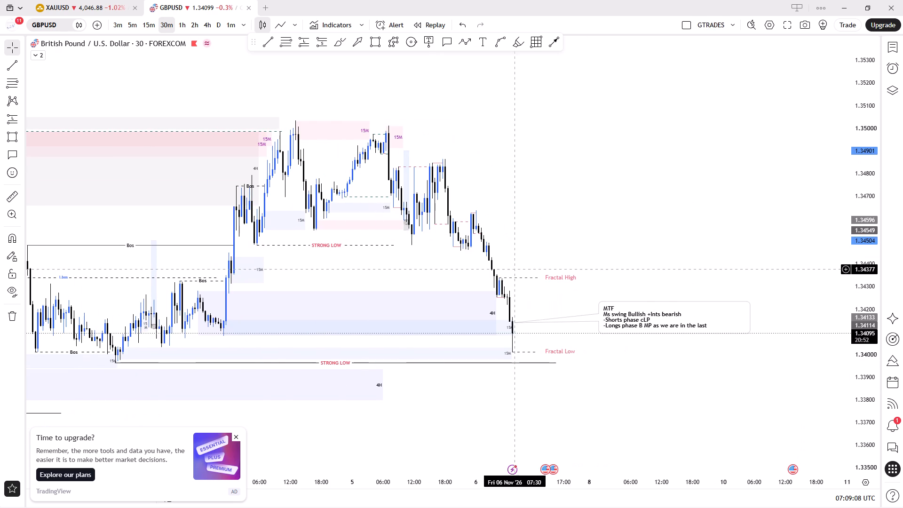
{"action": "left_click_drag", "start_coordinate": [569, 226], "coordinate": [655, 225]}
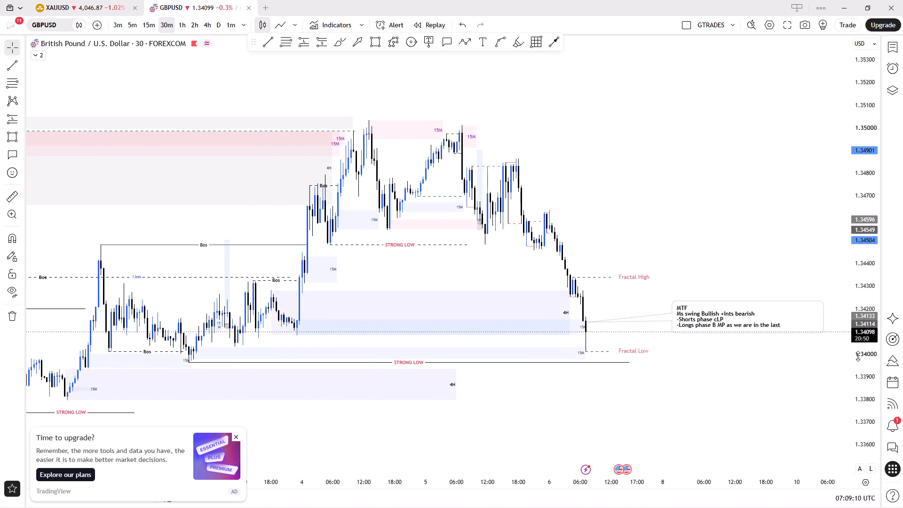
{"action": "left_click_drag", "start_coordinate": [859, 357], "coordinate": [855, 314]}
{"action": "left_click", "coordinate": [855, 314]}
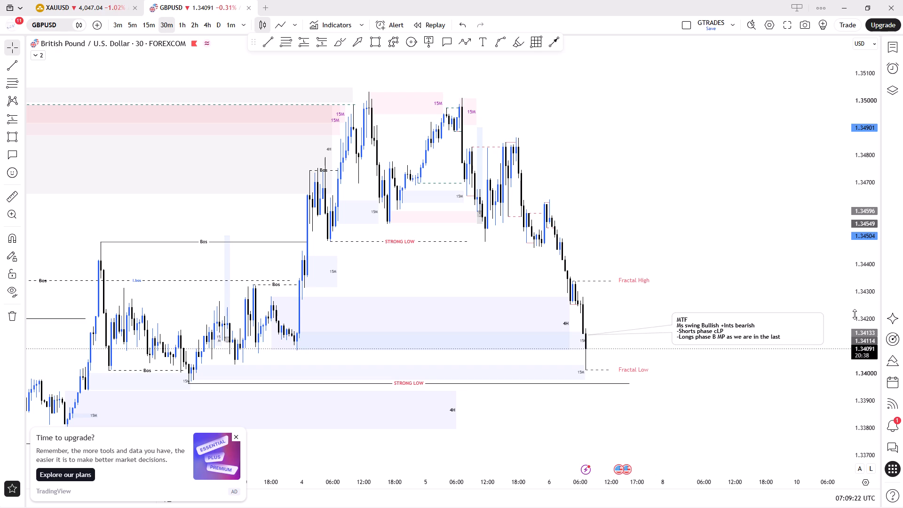
{"action": "left_click", "coordinate": [788, 335]}
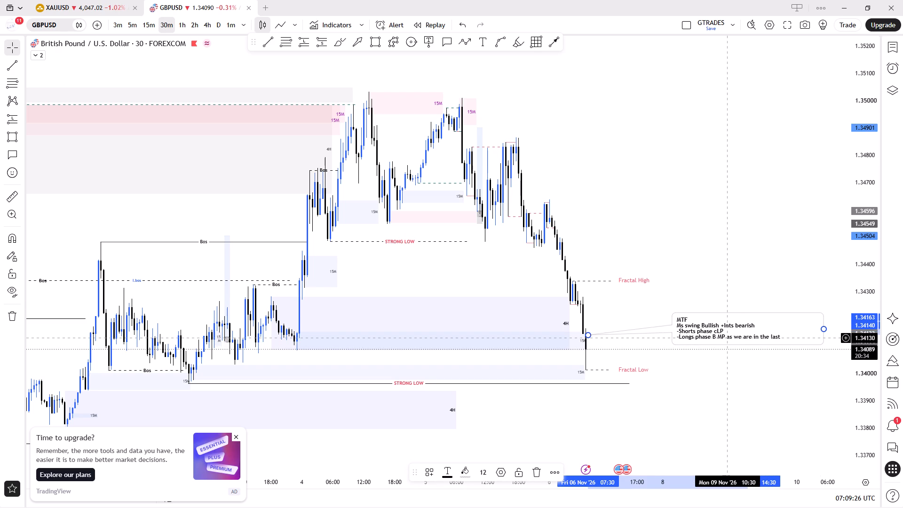
{"action": "left_click_drag", "start_coordinate": [727, 338], "coordinate": [673, 344]}
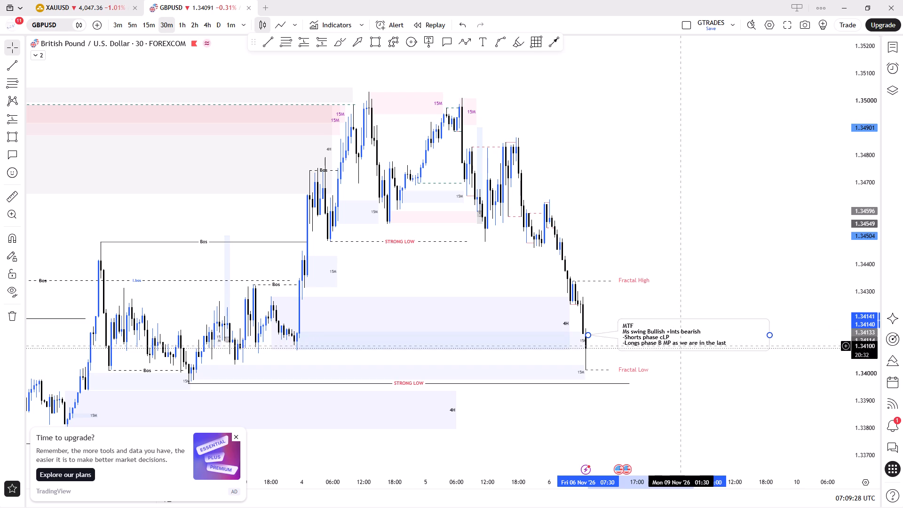
Complete the longs line in the MTF callout by adding "Demand" after "in the last".
{"action": "left_click", "coordinate": [725, 348]}
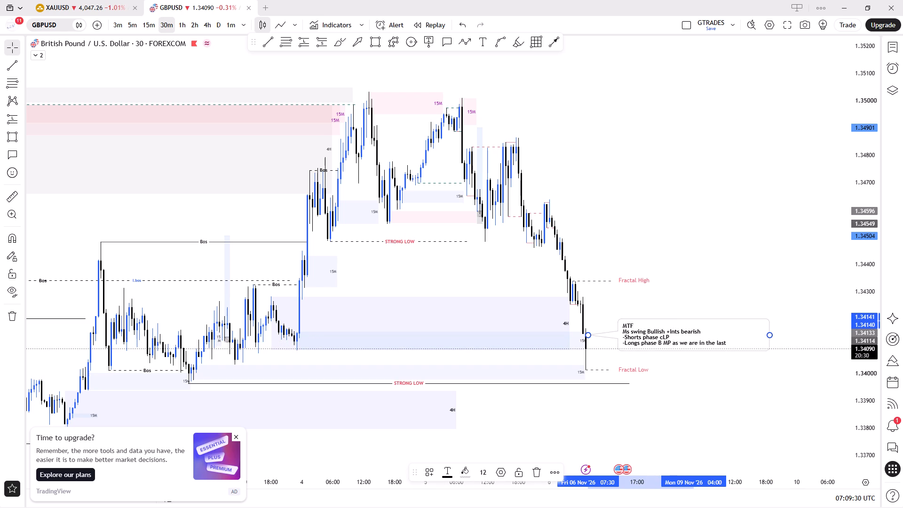
{"action": "type", "text": "Dema"}
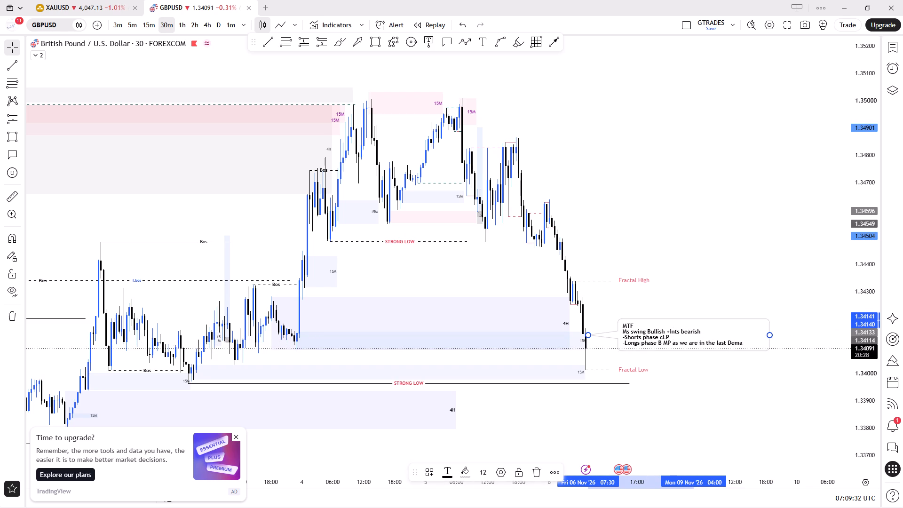
{"action": "type", "text": "d"}
{"action": "key", "text": "space"}
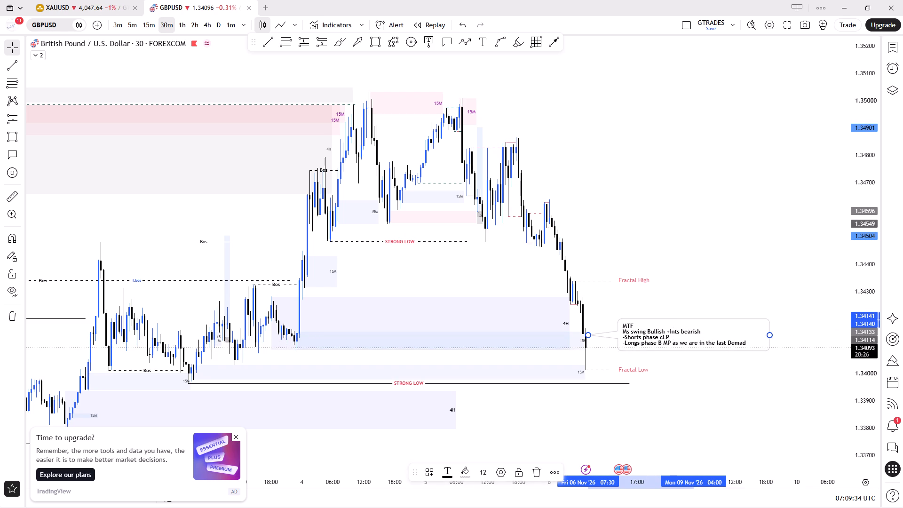
{"action": "key", "text": "BackSpace"}
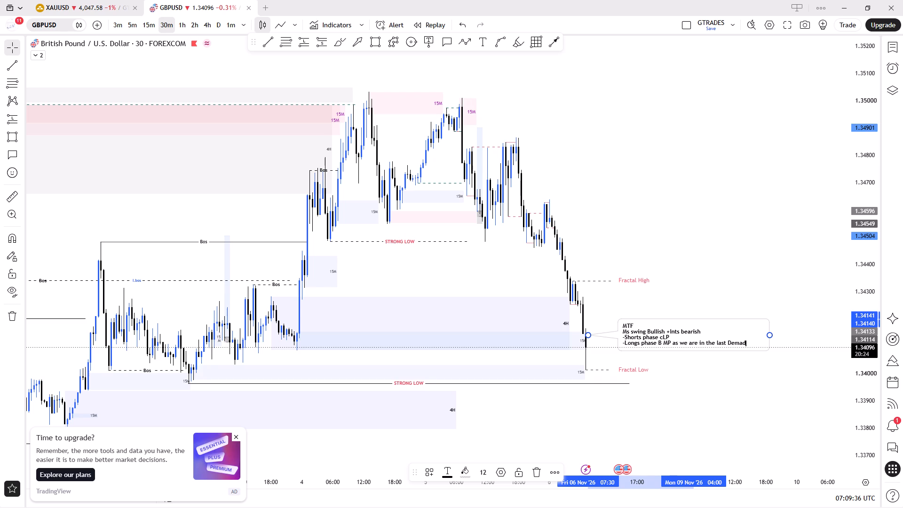
{"action": "type", "text": "nd"}
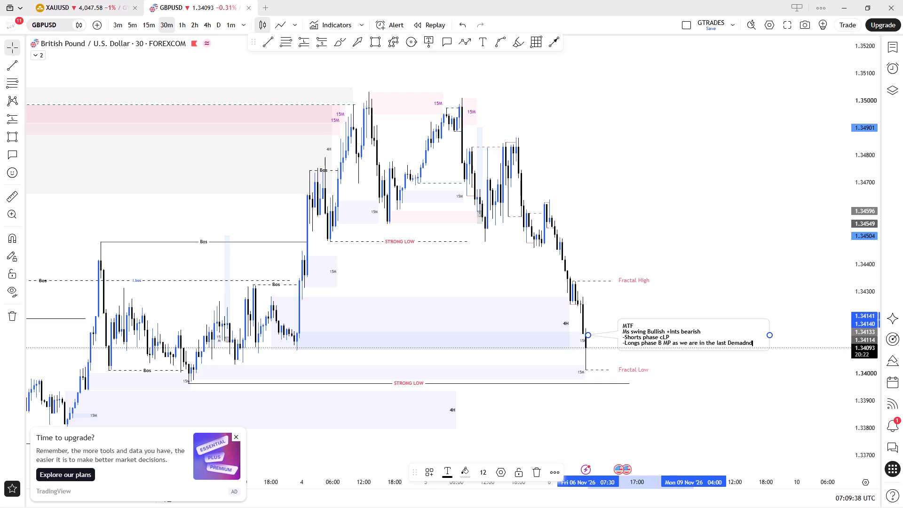
{"action": "key", "text": "BackSpace"}
{"action": "key", "text": "BackSpace"}
{"action": "key", "text": "BackSpace"}
{"action": "key", "text": "BackSpace"}
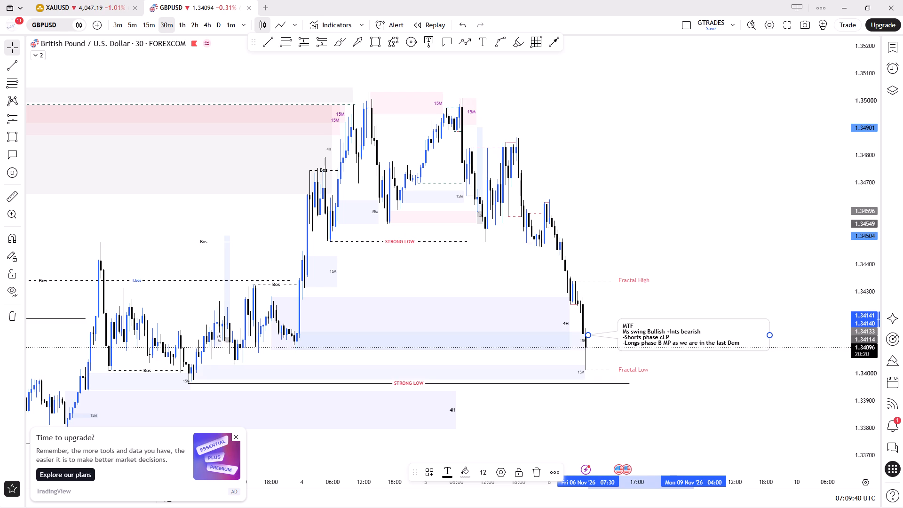
{"action": "type", "text": "and"}
{"action": "left_click", "coordinate": [726, 279]}
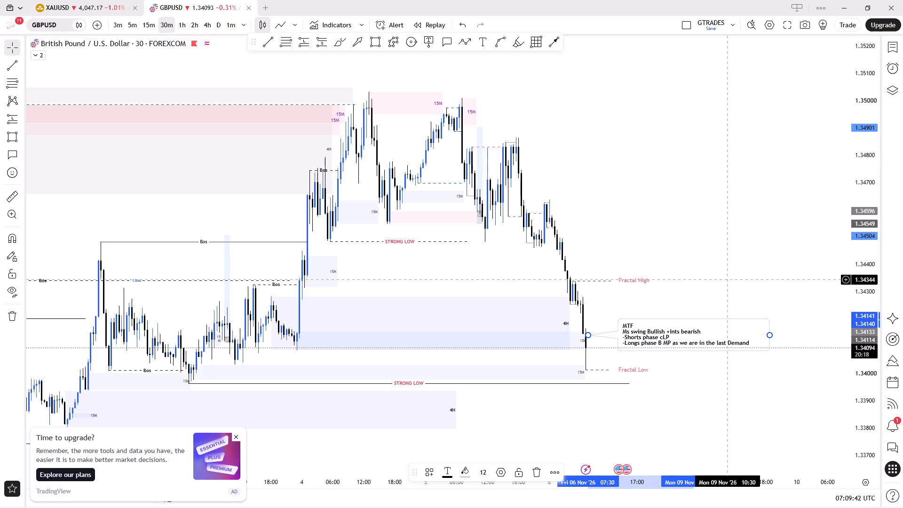
Draw a horizontal trend line from the 4 November 13:00 high at 1.35033 to 9 November 03:00.
{"action": "left_click_drag", "start_coordinate": [675, 254], "coordinate": [677, 287]}
{"action": "left_click", "coordinate": [271, 44]}
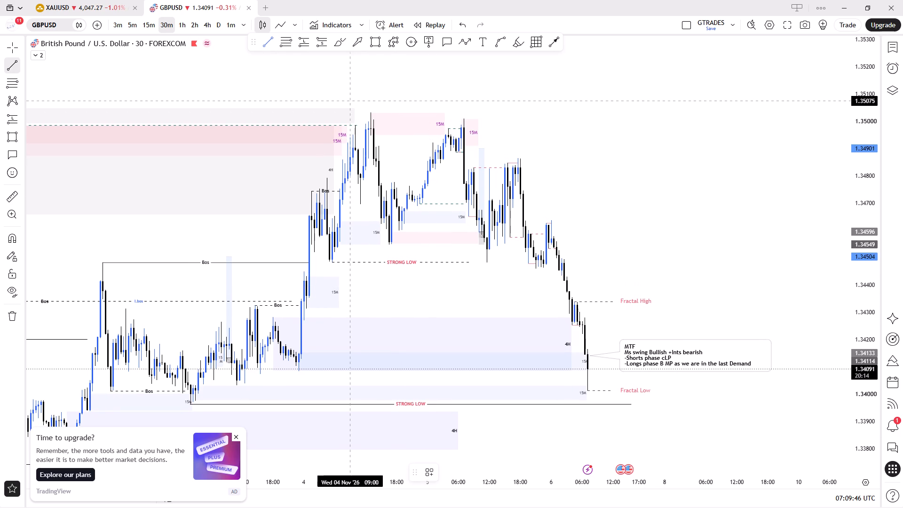
{"action": "left_click", "coordinate": [371, 103], "text": "ctrl"}
{"action": "left_click", "coordinate": [690, 134], "text": "shift"}
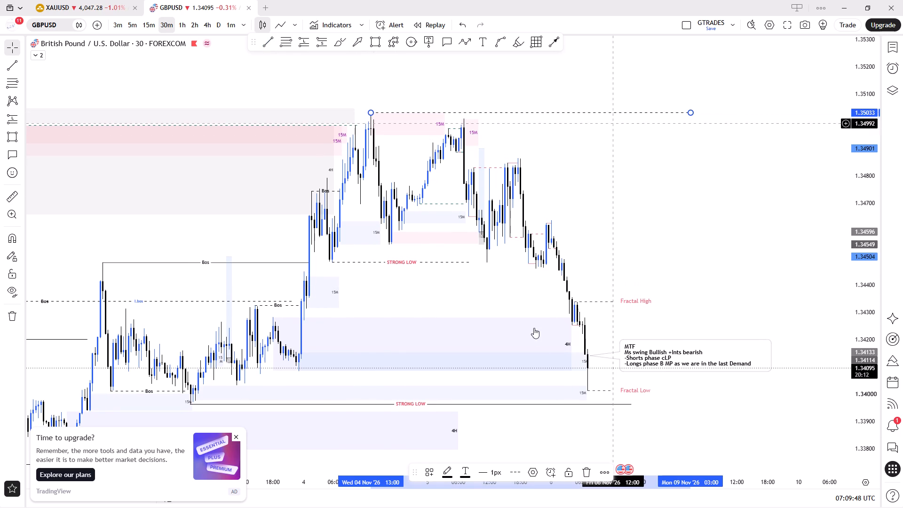
Apply the M15 WEAK HIGH drawing template to the new high line and deselect it.
{"action": "left_click", "coordinate": [434, 476]}
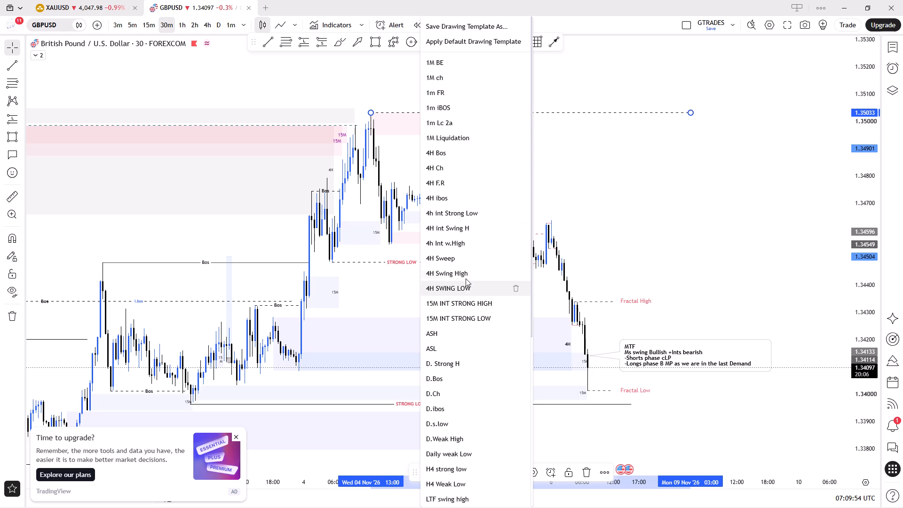
{"action": "scroll", "coordinate": [477, 325], "scroll_direction": "down", "scroll_amount": 5}
{"action": "scroll", "coordinate": [490, 436], "scroll_direction": "down", "scroll_amount": 2}
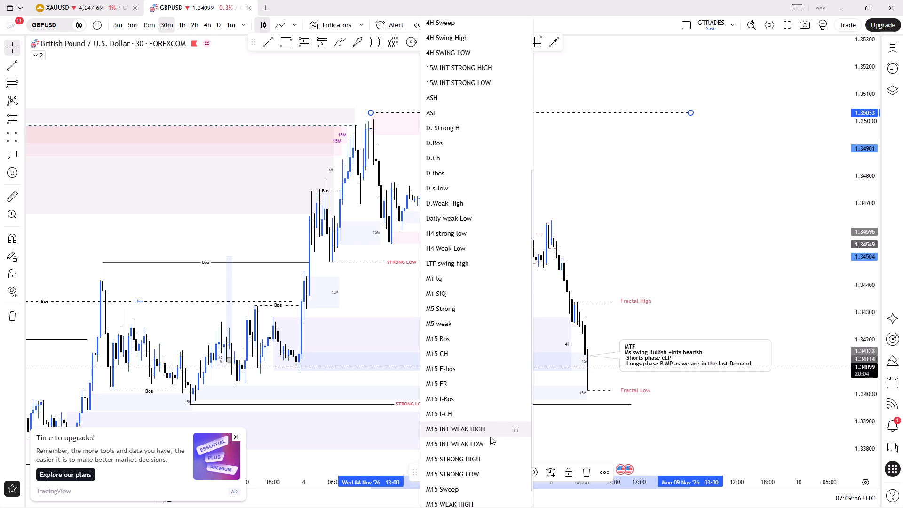
{"action": "scroll", "coordinate": [490, 437], "scroll_direction": "down", "scroll_amount": 3}
{"action": "left_click", "coordinate": [449, 480]}
{"action": "left_click", "coordinate": [633, 260]}
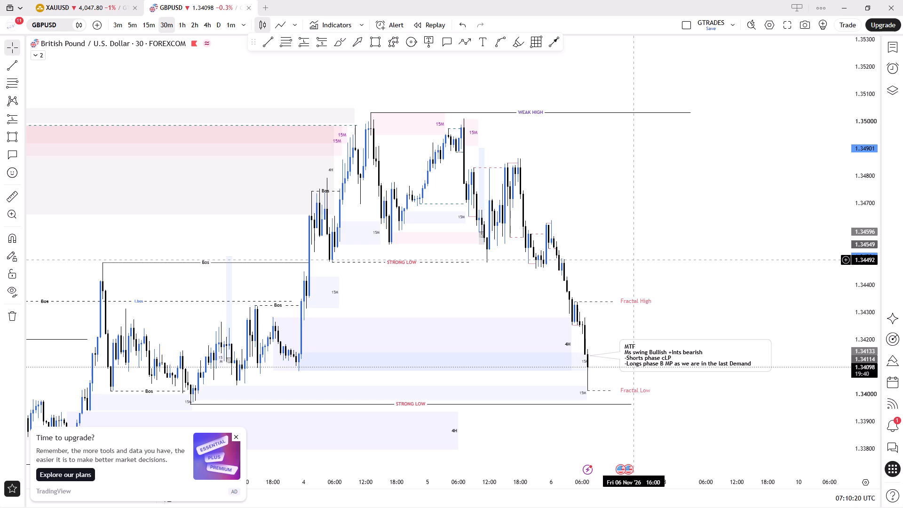
On the 5-minute chart, shorten the 15M demand zone between 1.34154 and 1.34083 to end just before 6 November 07:00.
{"action": "left_click", "coordinate": [137, 30]}
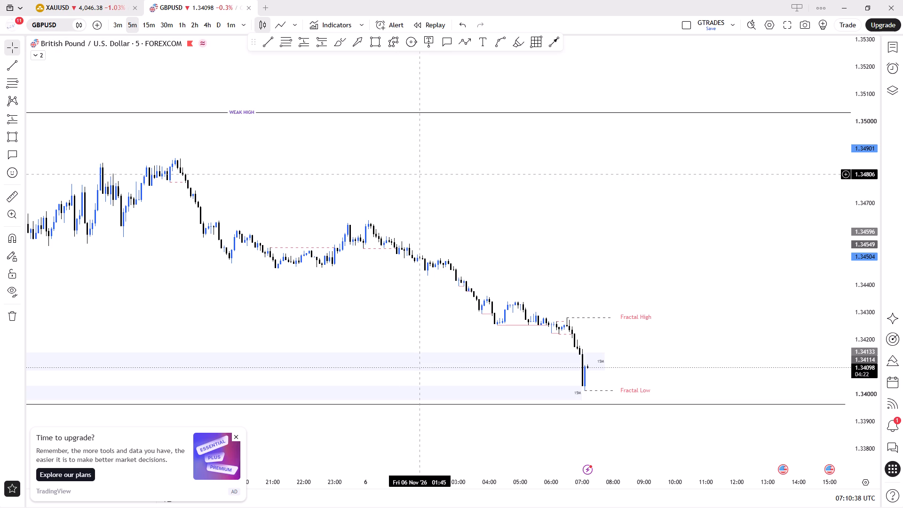
{"action": "left_click_drag", "start_coordinate": [605, 361], "coordinate": [602, 363]}
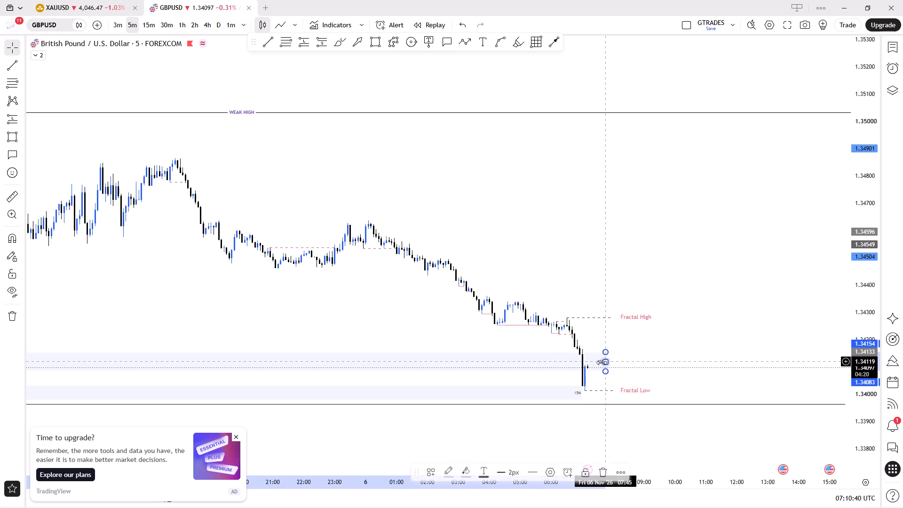
{"action": "left_click_drag", "start_coordinate": [602, 363], "coordinate": [577, 363]}
{"action": "left_click", "coordinate": [660, 347]}
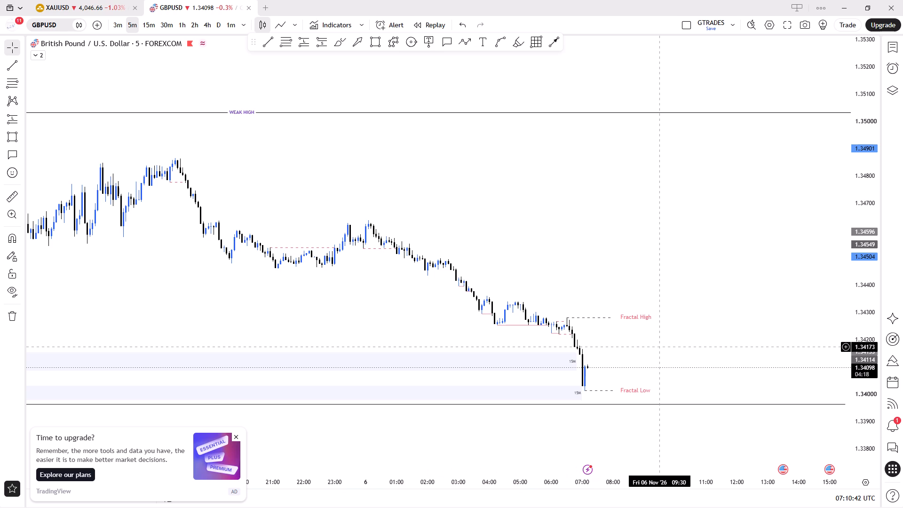
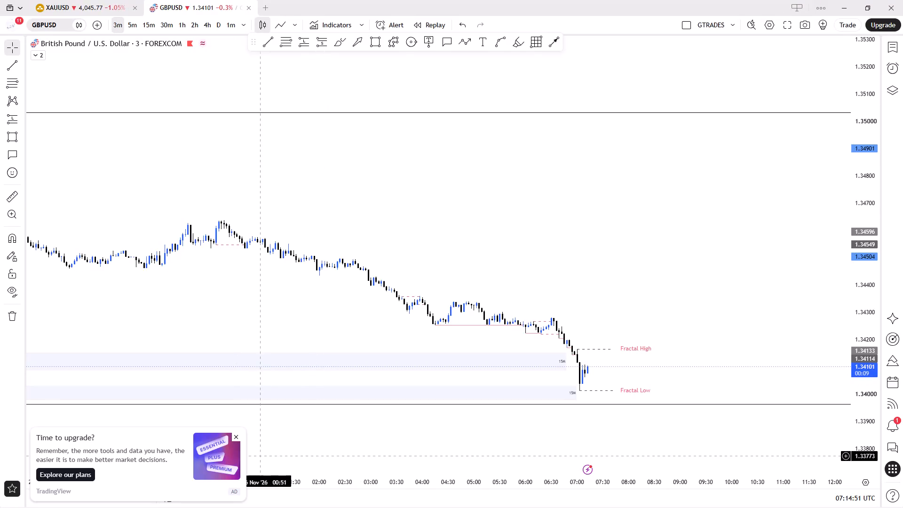
Dismiss the upgrade offer and examine recent price action around the fractal high and low on the 3-minute chart.
{"action": "left_click", "coordinate": [238, 436]}
{"action": "scroll", "coordinate": [332, 365], "scroll_direction": "up", "scroll_amount": 3}
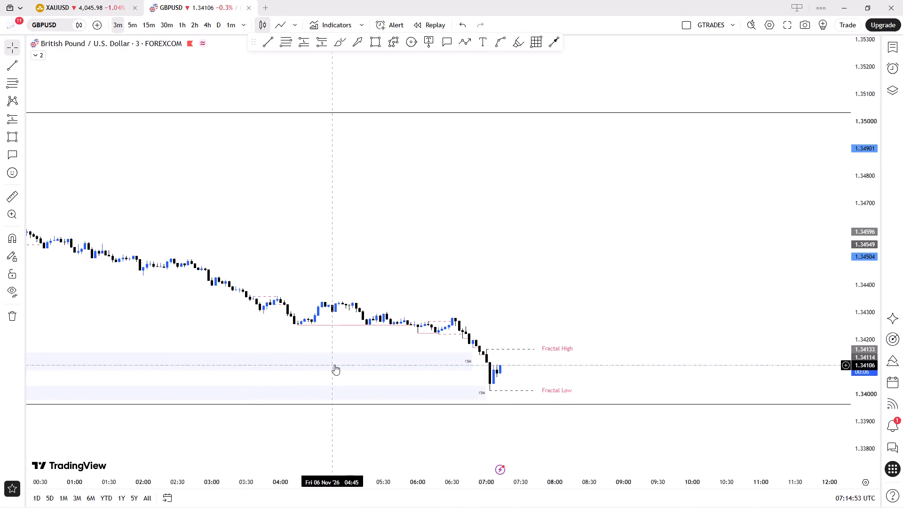
{"action": "left_click_drag", "start_coordinate": [869, 407], "coordinate": [812, 332]}
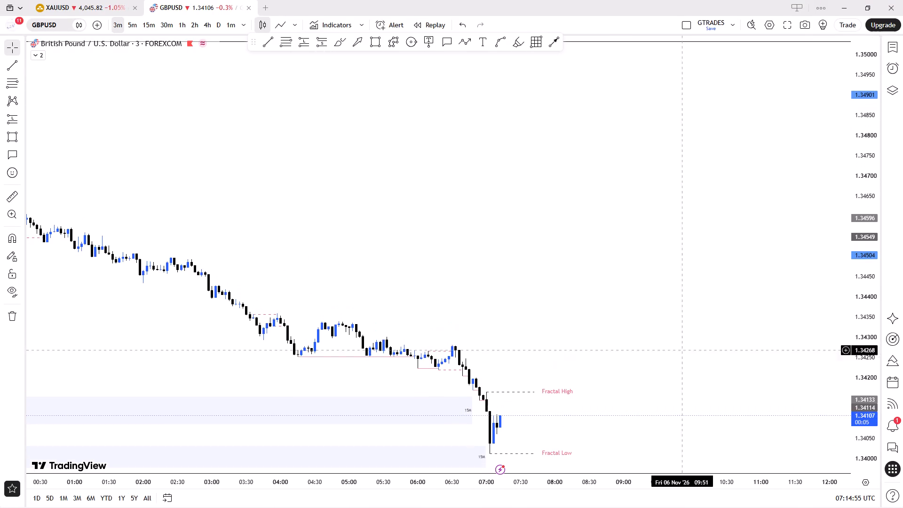
{"action": "left_click_drag", "start_coordinate": [667, 360], "coordinate": [580, 228]}
{"action": "left_click", "coordinate": [579, 228]}
{"action": "scroll", "coordinate": [581, 233], "scroll_direction": "down", "scroll_amount": 2}
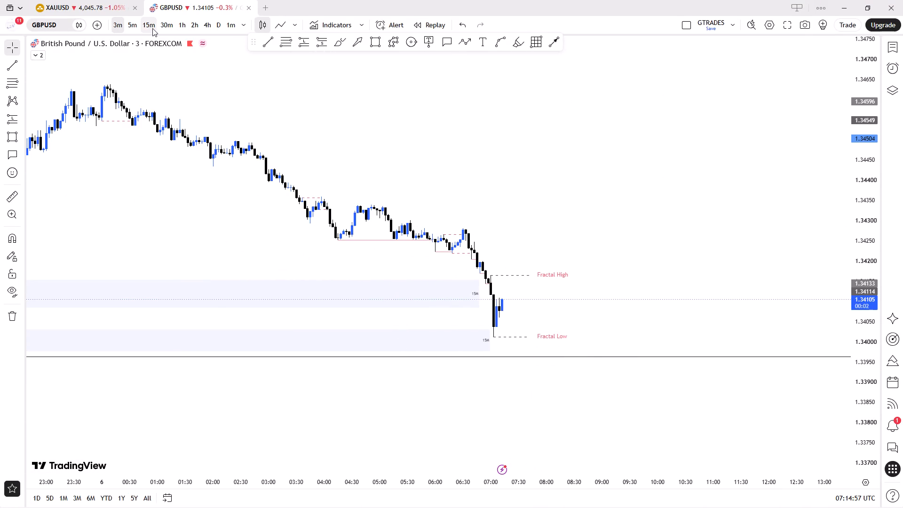
Review the 15-minute, 1-hour and 4-hour GBPUSD charts, comparing current price with the demand zones, structure levels and bias notes.
{"action": "left_click", "coordinate": [152, 28]}
{"action": "scroll", "coordinate": [543, 252], "scroll_direction": "up", "scroll_amount": 1}
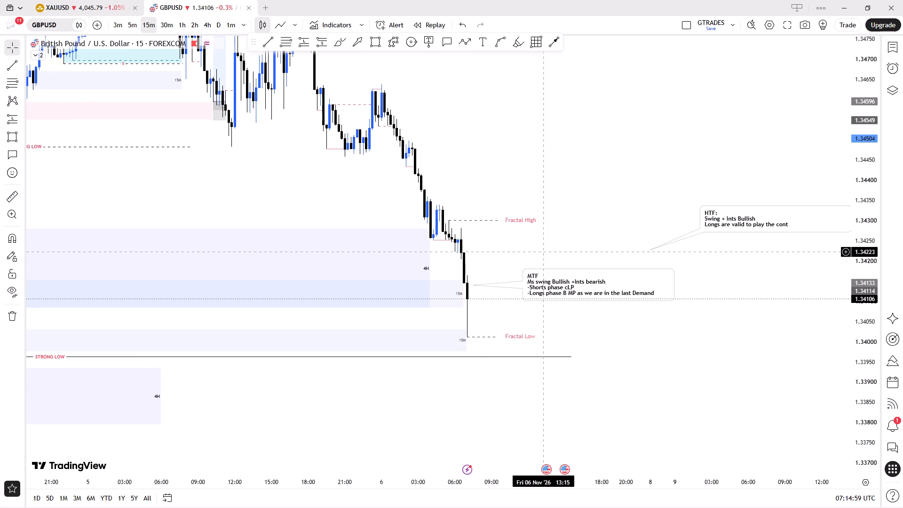
{"action": "left_click_drag", "start_coordinate": [473, 254], "coordinate": [455, 254]}
{"action": "scroll", "coordinate": [459, 254], "scroll_direction": "up", "scroll_amount": 1}
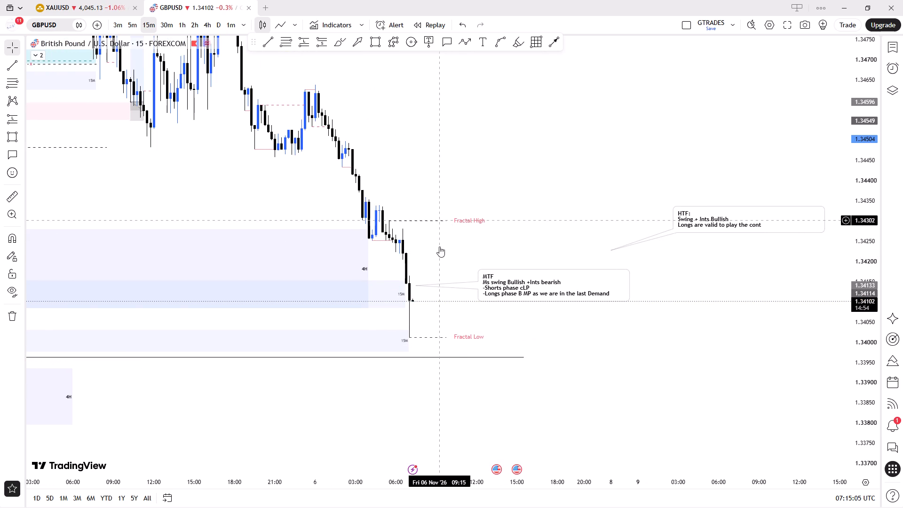
{"action": "left_click", "coordinate": [165, 27]}
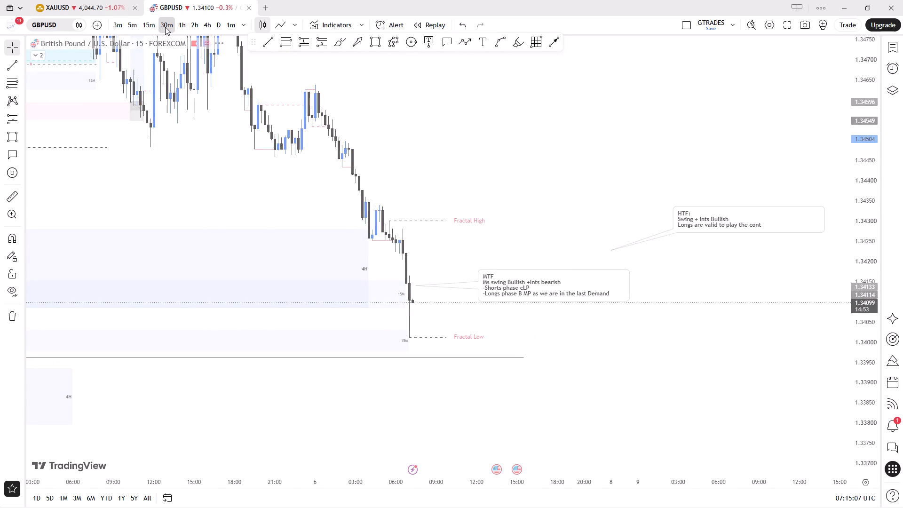
{"action": "left_click", "coordinate": [183, 28]}
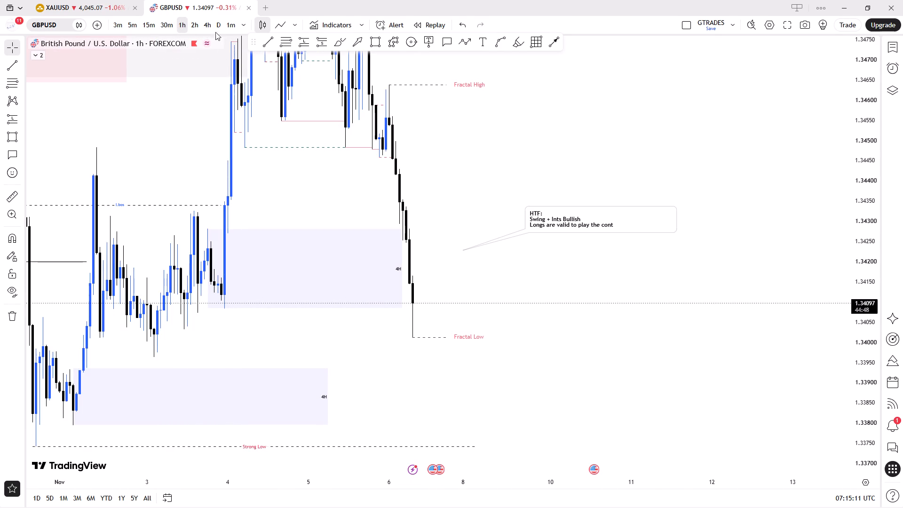
{"action": "left_click", "coordinate": [208, 29]}
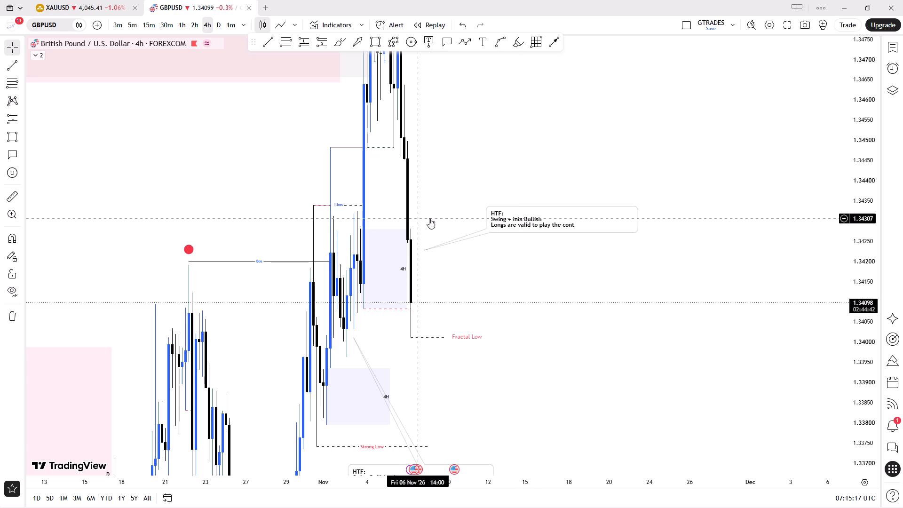
{"action": "left_click_drag", "start_coordinate": [868, 118], "coordinate": [840, 221]}
{"action": "left_click_drag", "start_coordinate": [839, 222], "coordinate": [833, 225]}
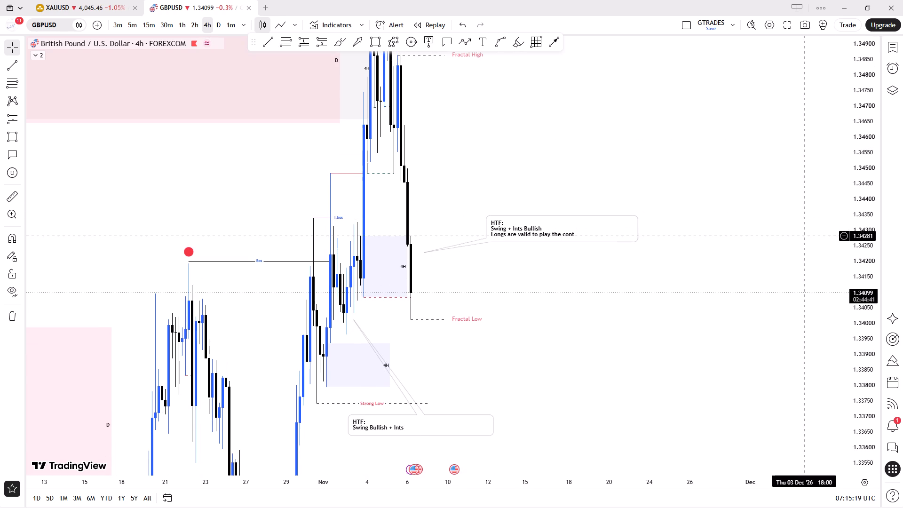
On the 15-minute chart, move the MTF callout's text box clear of the latest candles, to about 1.34094.
{"action": "left_click", "coordinate": [153, 21]}
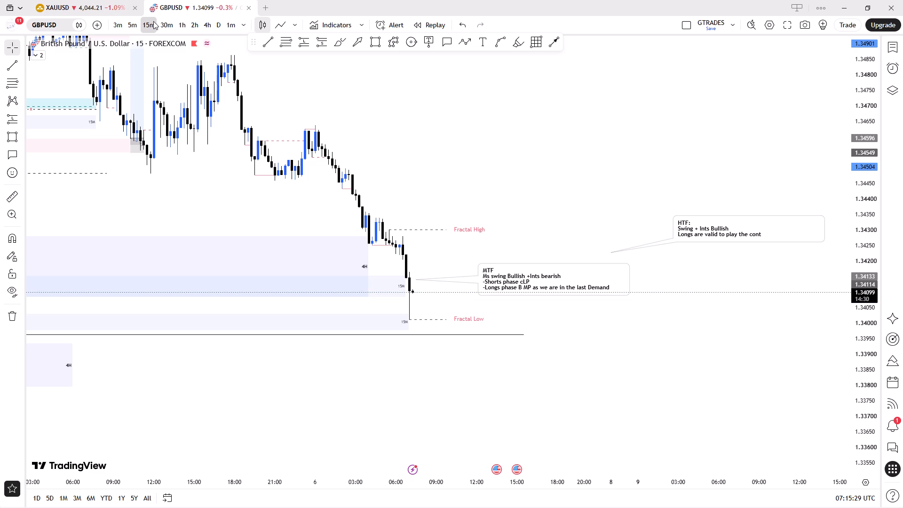
{"action": "scroll", "coordinate": [357, 283], "scroll_direction": "down", "scroll_amount": 5}
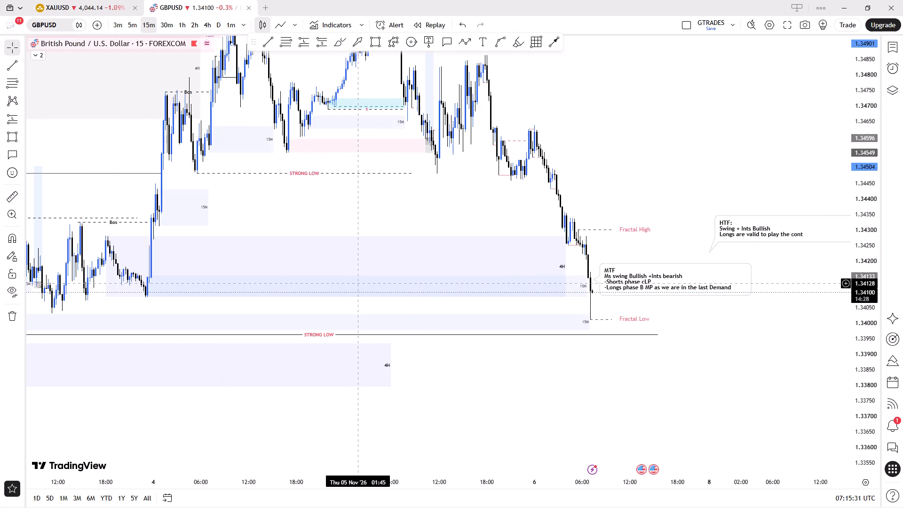
{"action": "scroll", "coordinate": [357, 283], "scroll_direction": "down", "scroll_amount": 4}
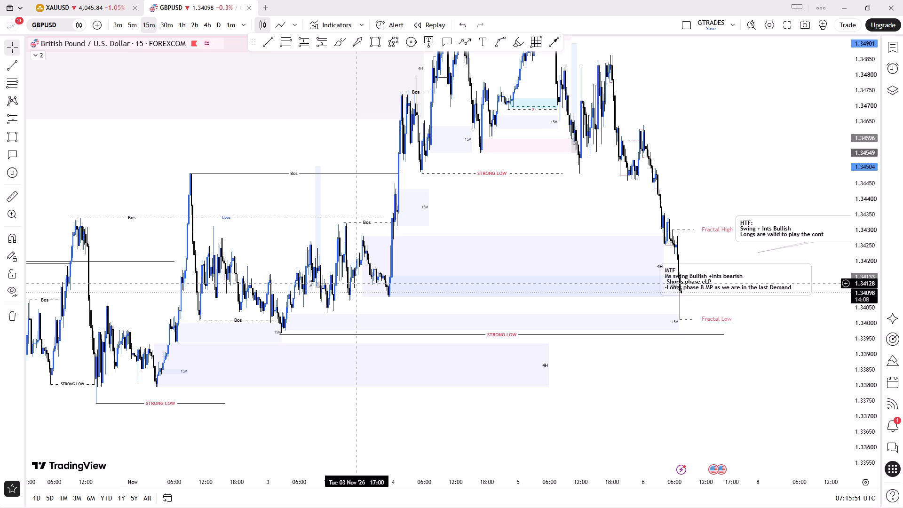
{"action": "left_click_drag", "start_coordinate": [692, 282], "coordinate": [723, 293]}
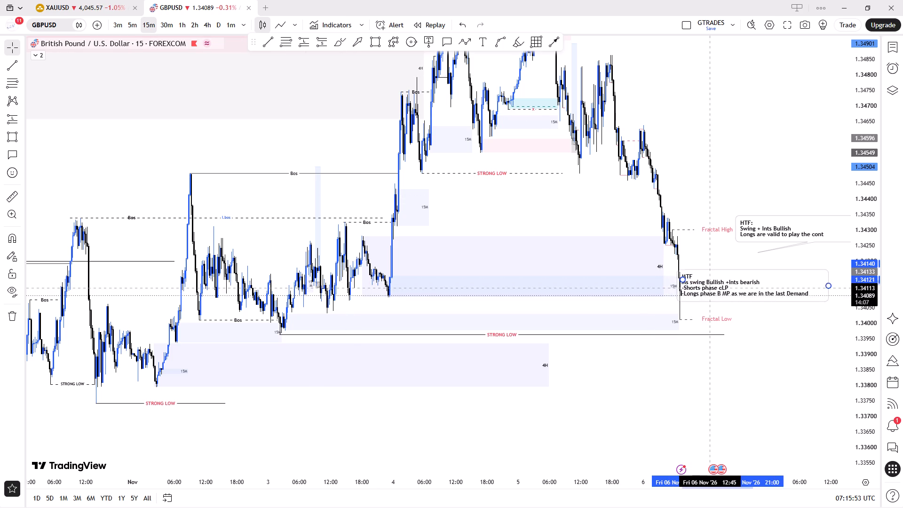
{"action": "left_click_drag", "start_coordinate": [723, 293], "coordinate": [742, 296]}
Switch the GBPUSD chart to the 4-hour timeframe.
{"action": "left_click", "coordinate": [211, 27]}
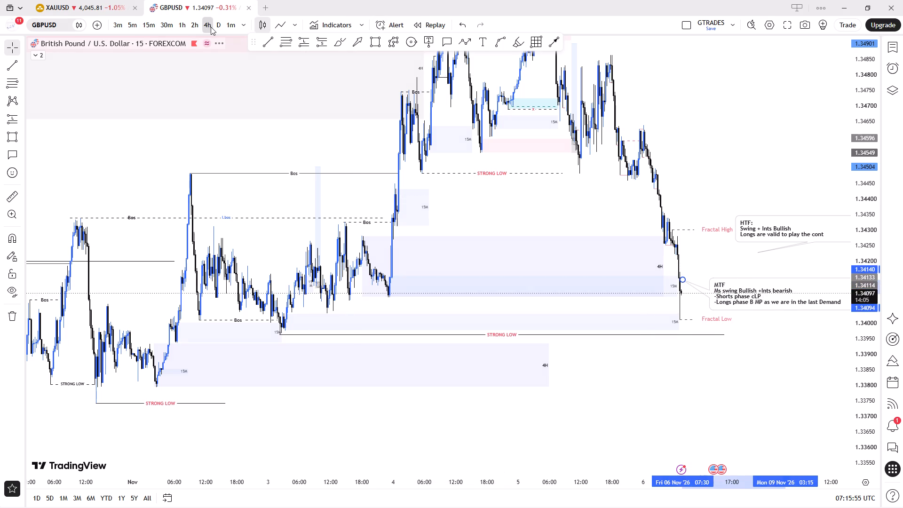
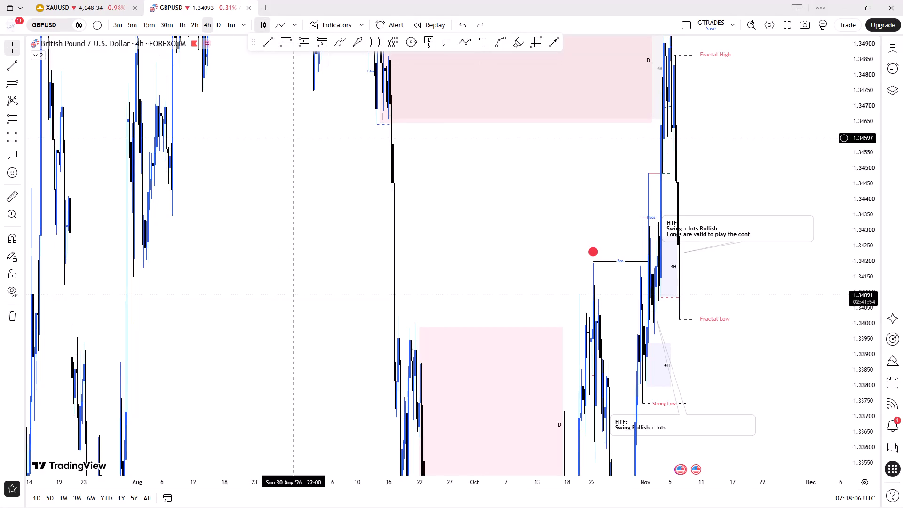
Delete the duplicate HTF callout reading "Swing Bullish + Ints" from the 4-hour chart.
{"action": "right_click", "coordinate": [444, 192]}
{"action": "left_click", "coordinate": [479, 198]}
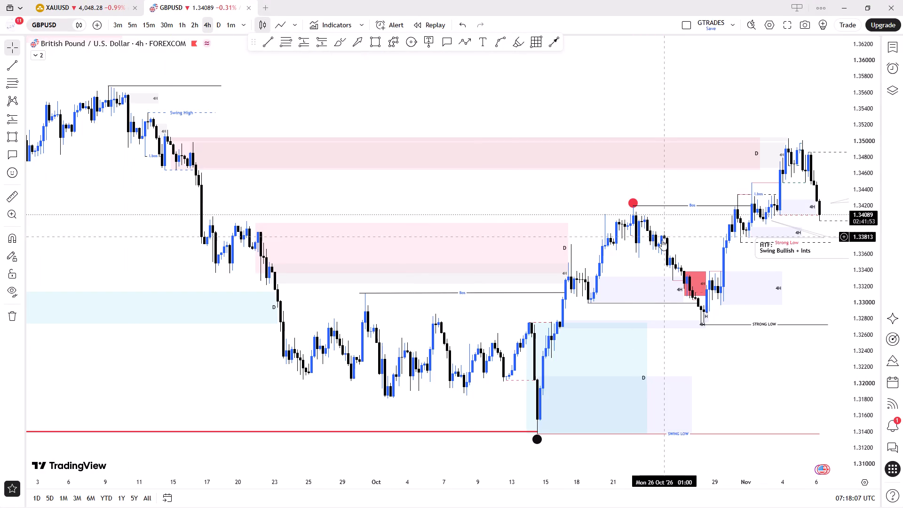
{"action": "left_click_drag", "start_coordinate": [706, 376], "coordinate": [336, 354]}
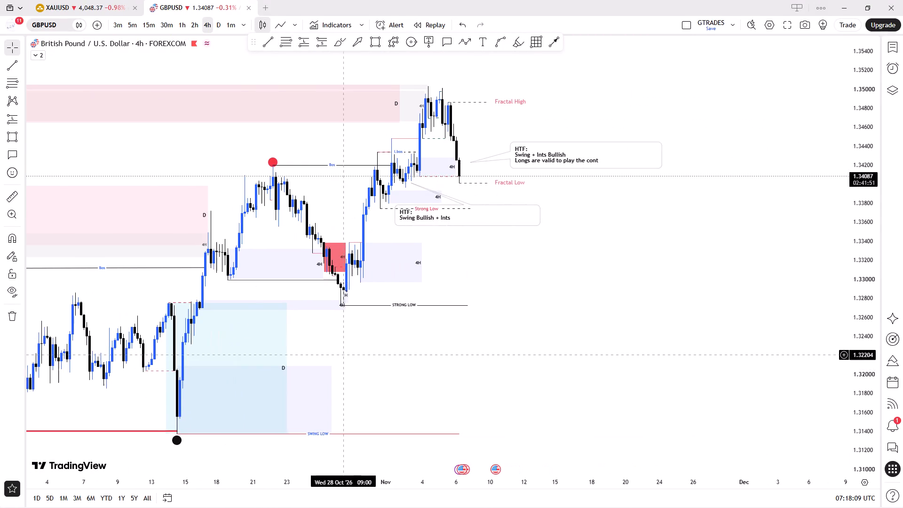
{"action": "left_click_drag", "start_coordinate": [491, 217], "coordinate": [514, 238]}
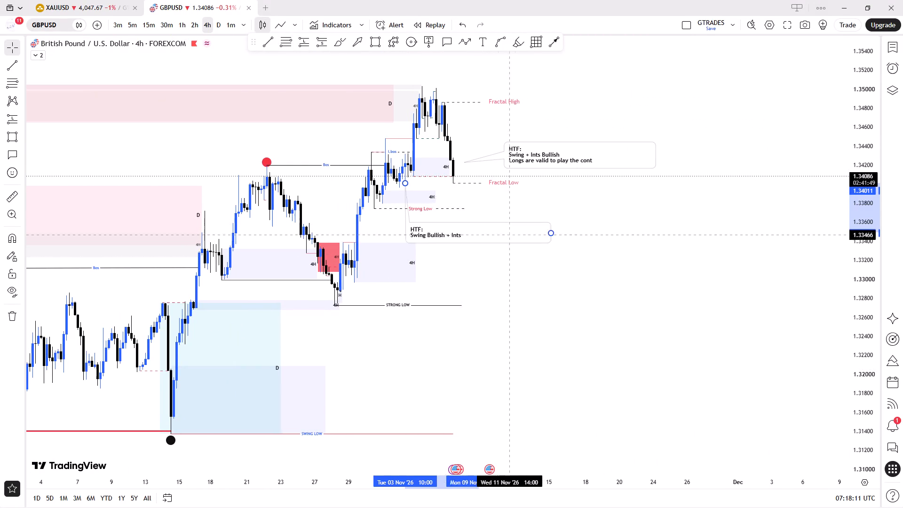
{"action": "left_click_drag", "start_coordinate": [514, 238], "coordinate": [515, 239]}
{"action": "key", "text": "Delete"}
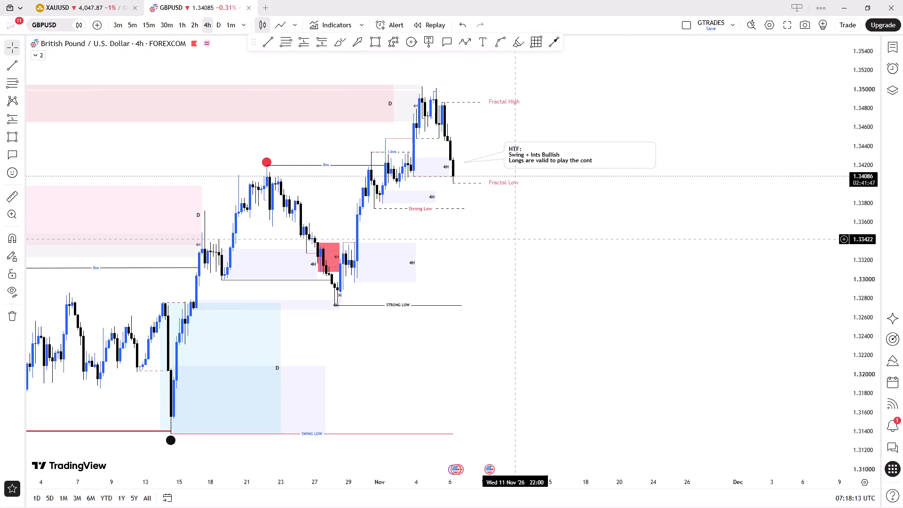
Limit the remaining HTF callout, "Swing + Ints Bullish", to show on the current 4-hour interval only.
{"action": "left_click", "coordinate": [581, 137]}
{"action": "left_click", "coordinate": [582, 161]}
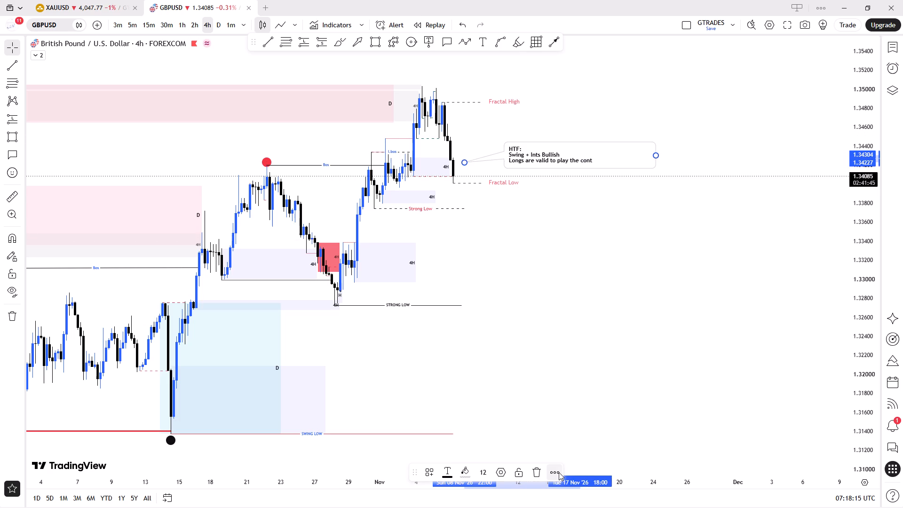
{"action": "left_click", "coordinate": [559, 472]}
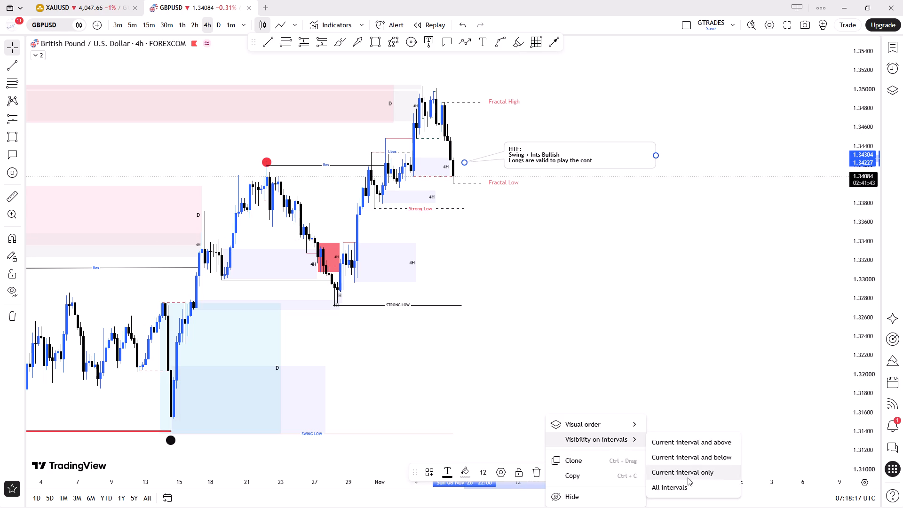
{"action": "left_click", "coordinate": [688, 477]}
{"action": "left_click", "coordinate": [663, 330]}
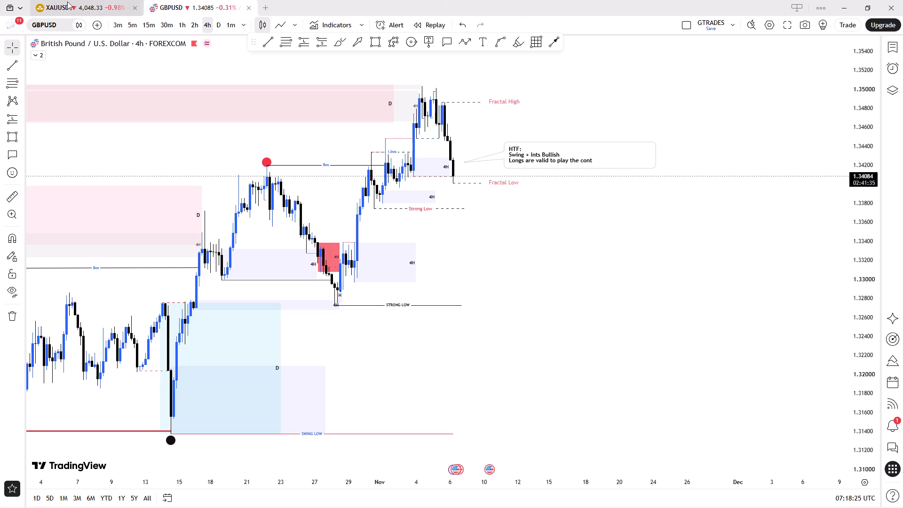
Glance at the XAUUSD chart, then compare GBPUSD price with the demand zones on the 15-minute and 3-minute charts.
{"action": "left_click", "coordinate": [87, 1]}
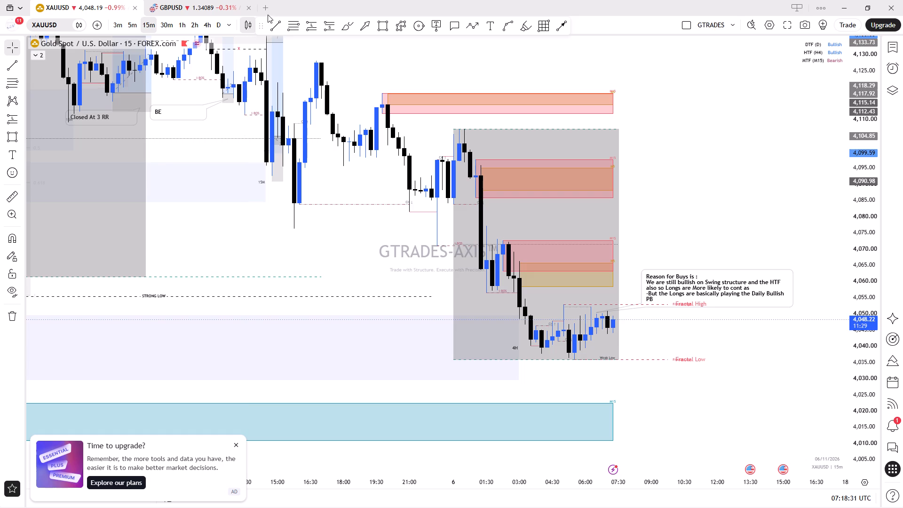
{"action": "left_click", "coordinate": [209, 6]}
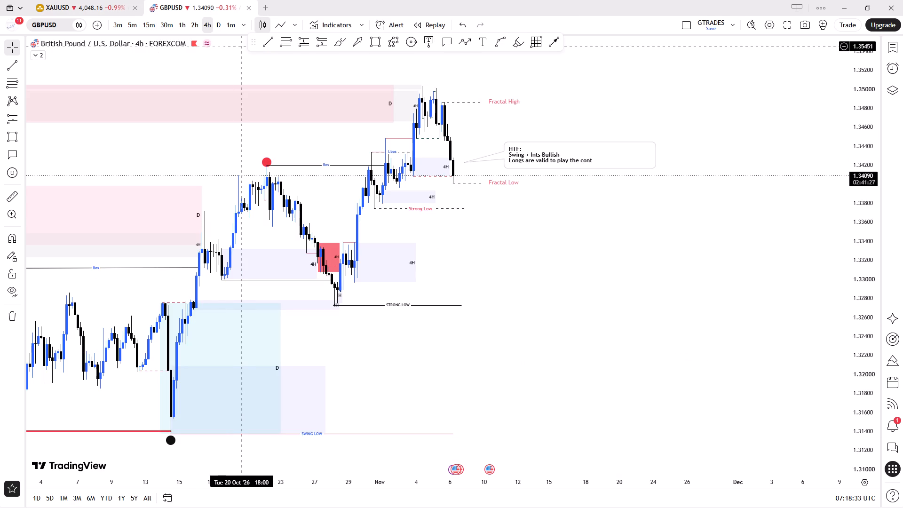
{"action": "type", "text": "15"}
{"action": "key", "text": "Return"}
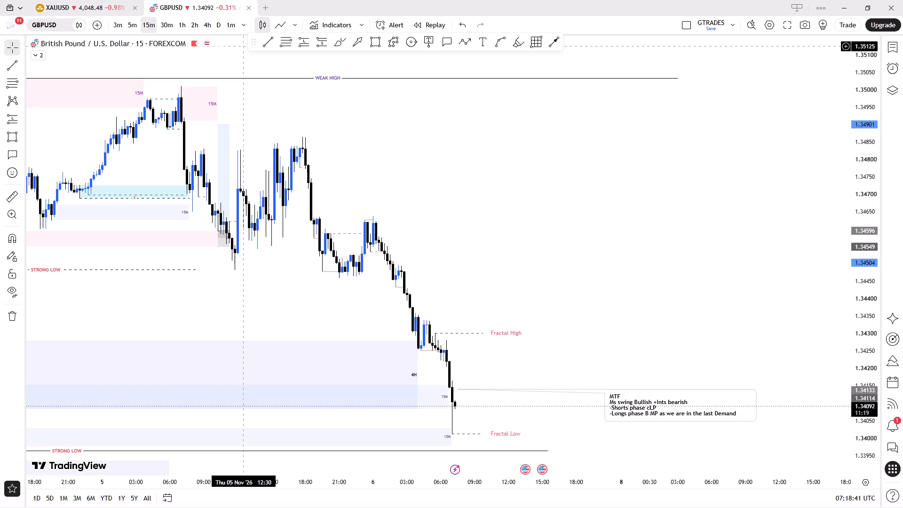
{"action": "left_click", "coordinate": [118, 28]}
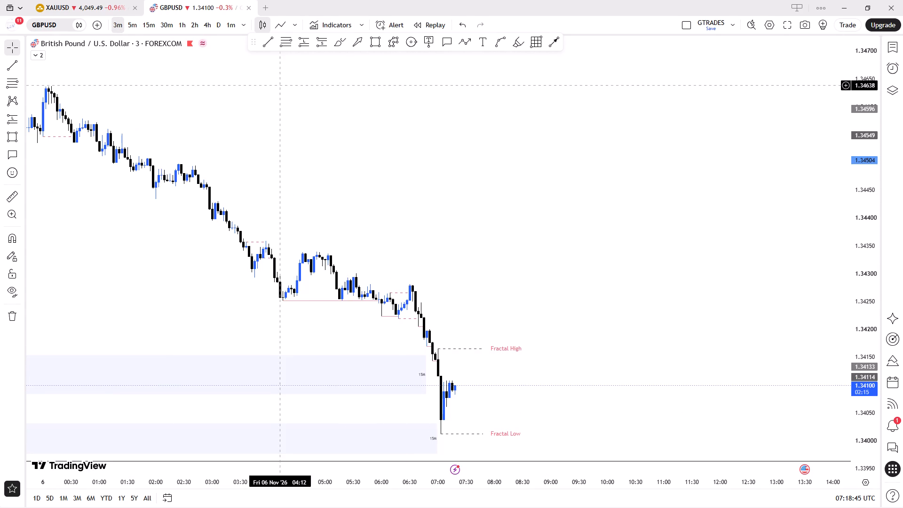
On the 1-minute GBPUSD chart, extend the lower 15M demand zone's end to about 07:07 on 6 November.
{"action": "left_click", "coordinate": [232, 25]}
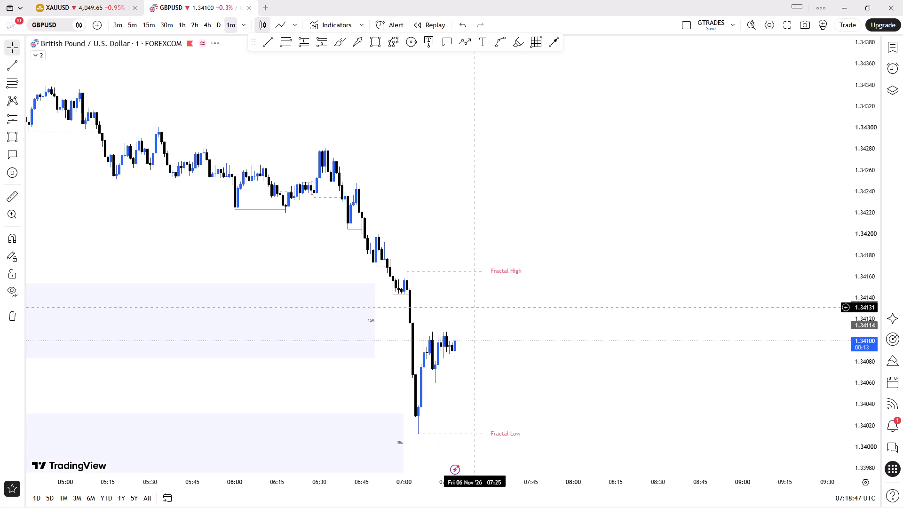
{"action": "scroll", "coordinate": [475, 307], "scroll_direction": "down", "scroll_amount": 2}
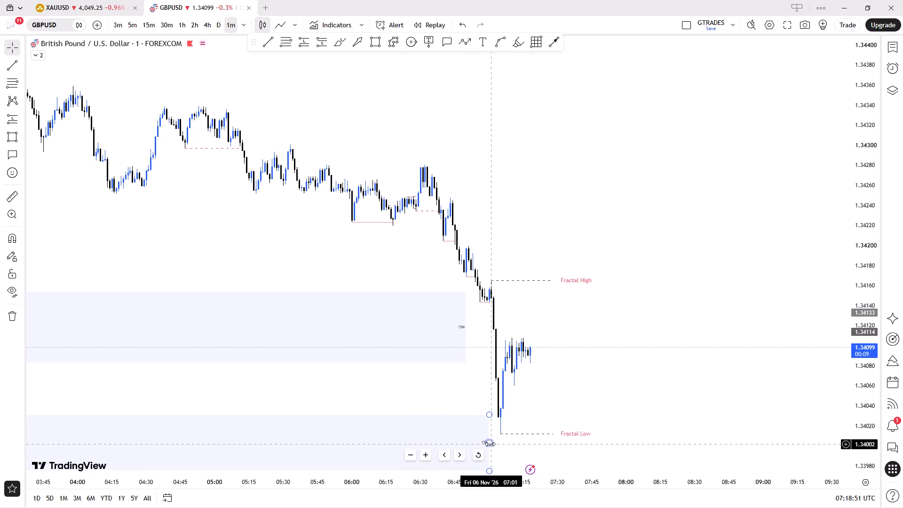
{"action": "left_click_drag", "start_coordinate": [490, 444], "coordinate": [504, 443]}
Examine the 1-minute and 3-minute GBPUSD price history back to 3 November, where the lower 15M demand zone originates.
{"action": "scroll", "coordinate": [556, 379], "scroll_direction": "down", "scroll_amount": 11}
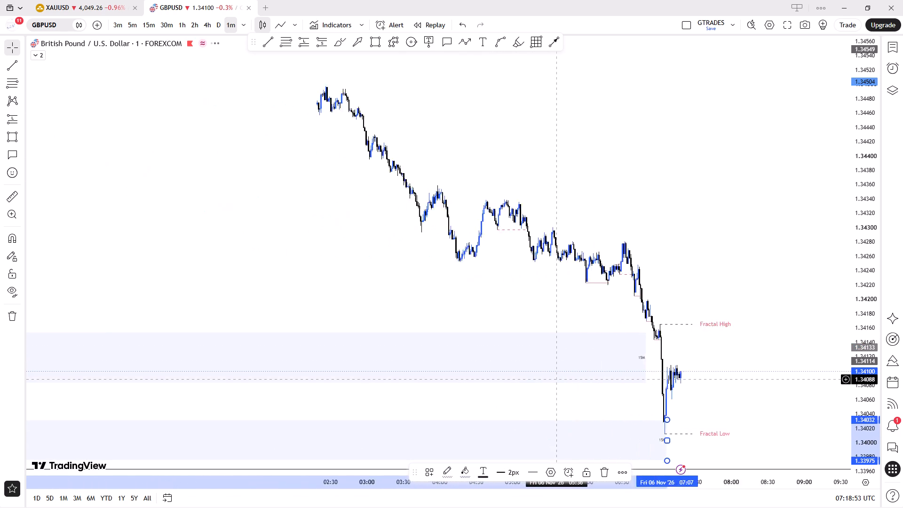
{"action": "scroll", "coordinate": [556, 379], "scroll_direction": "down", "scroll_amount": 13}
{"action": "scroll", "coordinate": [333, 375], "scroll_direction": "down", "scroll_amount": 5, "text": "ctrl"}
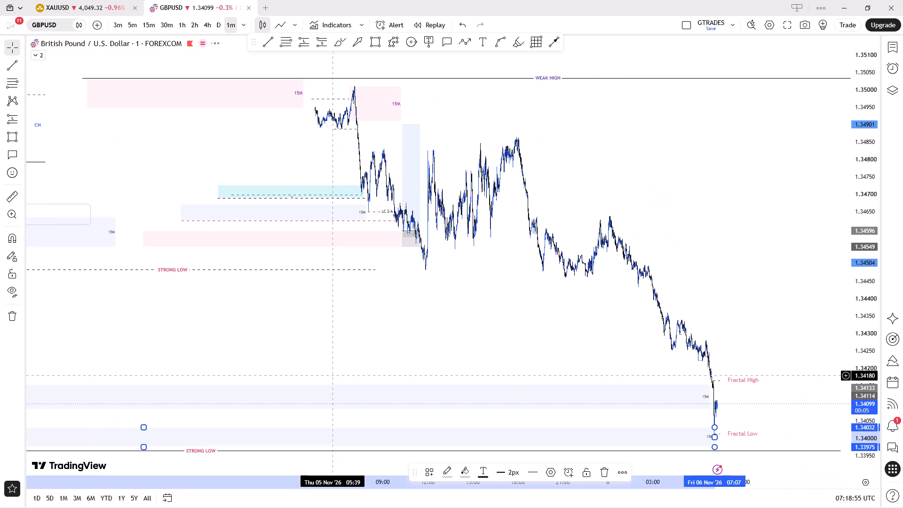
{"action": "scroll", "coordinate": [333, 375], "scroll_direction": "down", "scroll_amount": 1, "text": "ctrl"}
{"action": "scroll", "coordinate": [716, 408], "scroll_direction": "up", "scroll_amount": 20, "text": "ctrl"}
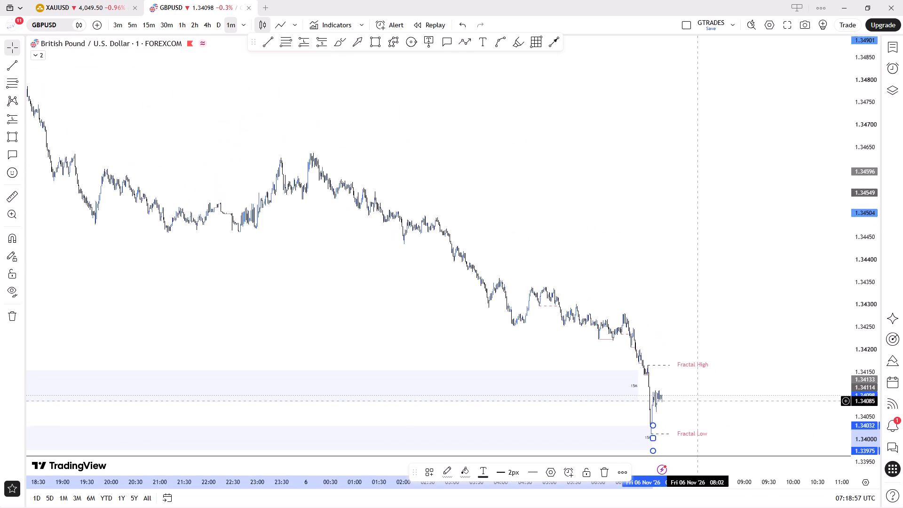
{"action": "scroll", "coordinate": [695, 401], "scroll_direction": "up", "scroll_amount": 7, "text": "ctrl"}
{"action": "scroll", "coordinate": [694, 401], "scroll_direction": "down", "scroll_amount": 5, "text": "ctrl"}
{"action": "left_click", "coordinate": [114, 30]}
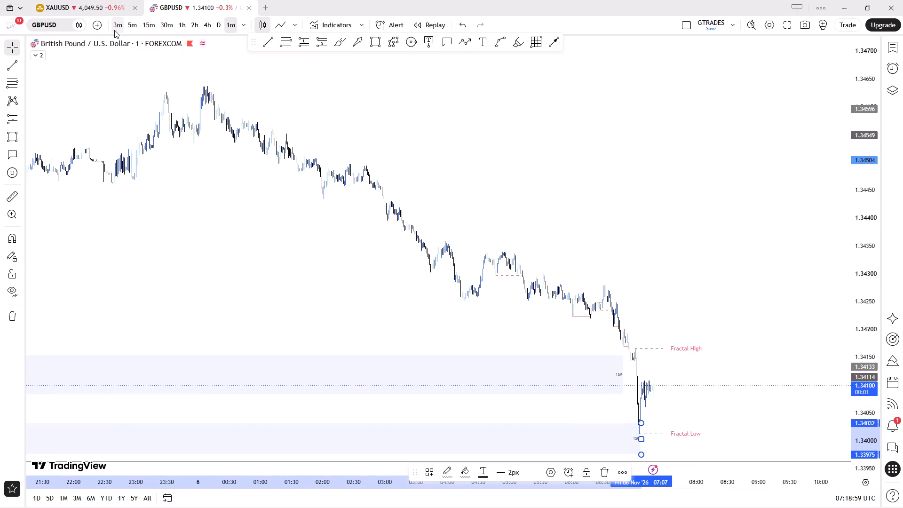
{"action": "scroll", "coordinate": [552, 368], "scroll_direction": "down", "scroll_amount": 7}
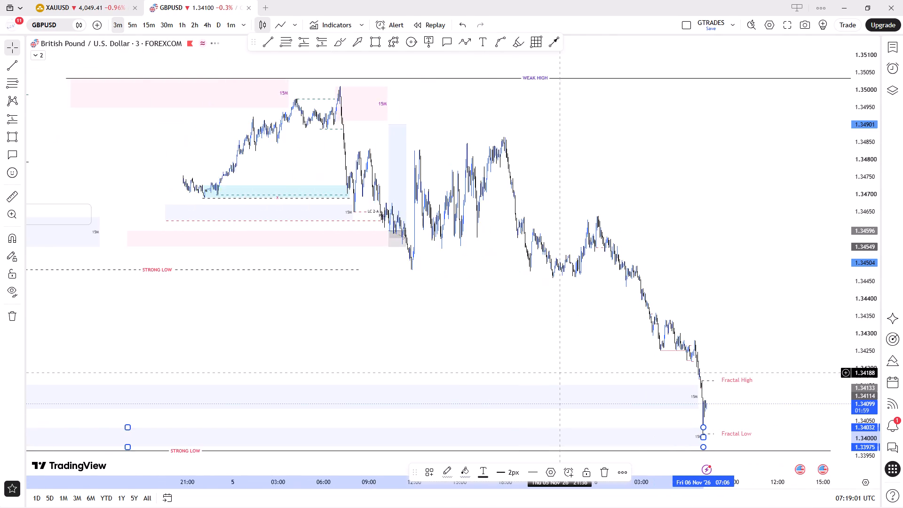
{"action": "scroll", "coordinate": [559, 373], "scroll_direction": "down", "scroll_amount": 12}
{"action": "scroll", "coordinate": [430, 367], "scroll_direction": "up", "scroll_amount": 8, "text": "ctrl"}
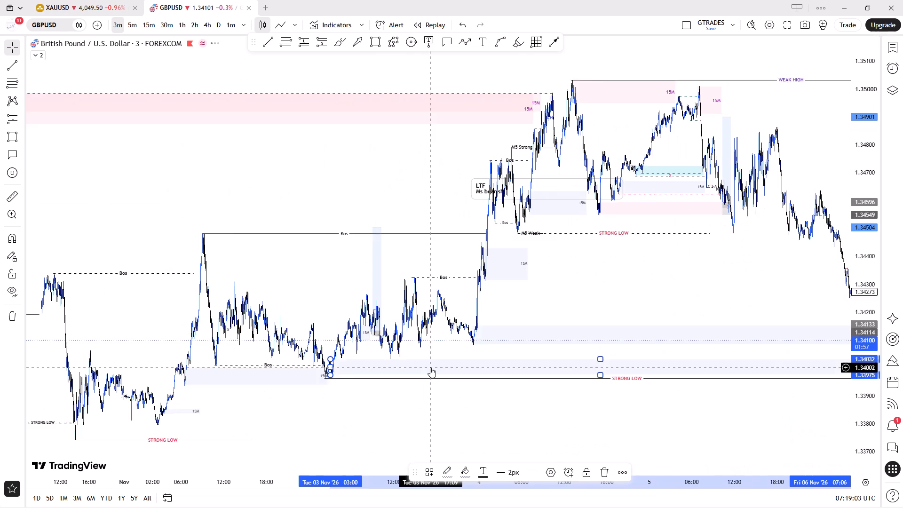
{"action": "scroll", "coordinate": [430, 367], "scroll_direction": "up", "scroll_amount": 9, "text": "ctrl"}
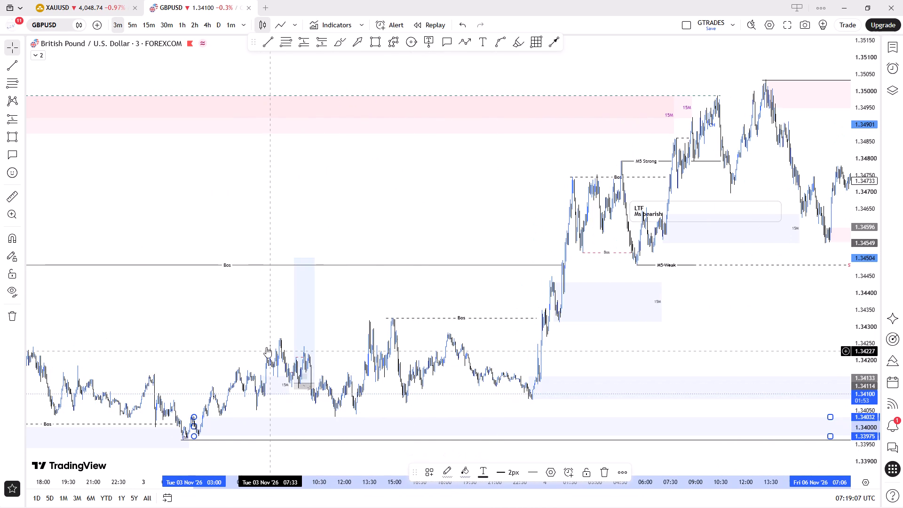
Draw a horizontal trend line at about 1.34032 along the lower 15M demand zone's top, from 3 November 11:27 to the latest candles.
{"action": "key", "text": "alt+t"}
{"action": "scroll", "coordinate": [108, 302], "scroll_direction": "down", "scroll_amount": 3, "text": "ctrl"}
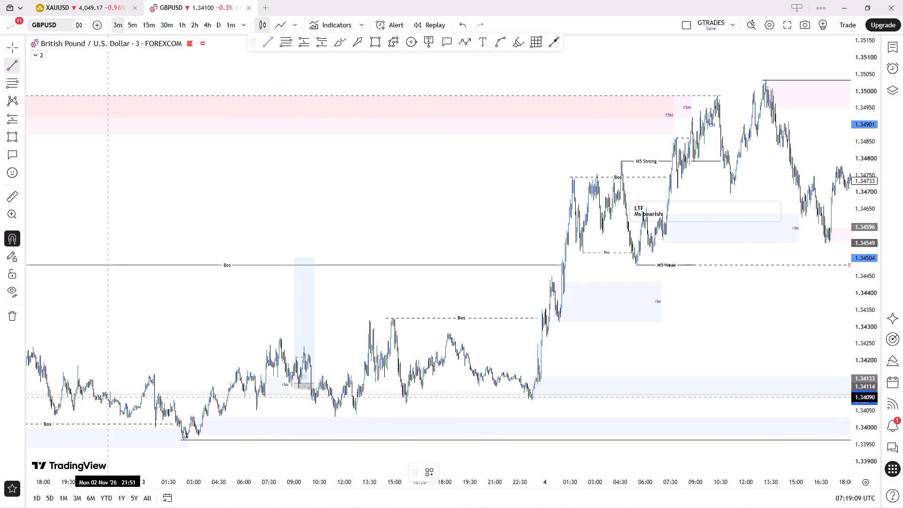
{"action": "scroll", "coordinate": [108, 302], "scroll_direction": "down", "scroll_amount": 7, "text": "ctrl"}
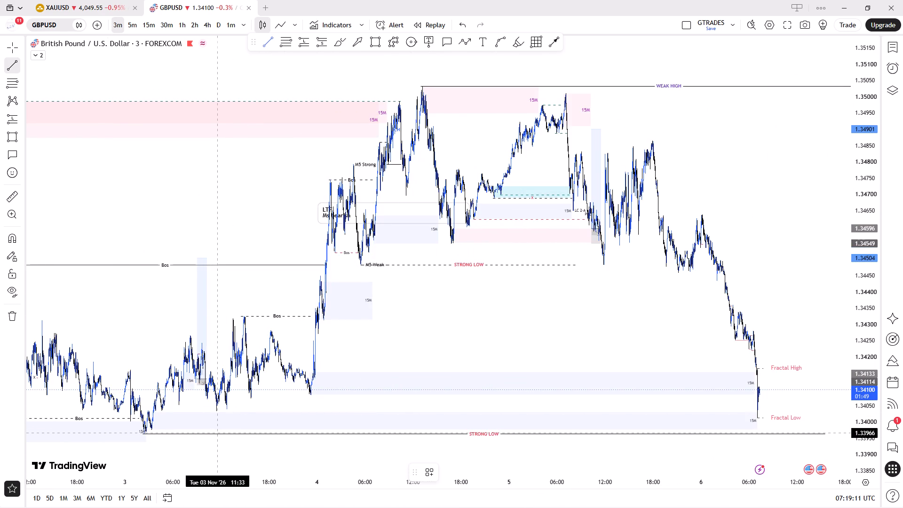
{"action": "left_click", "coordinate": [216, 429], "text": "ctrl"}
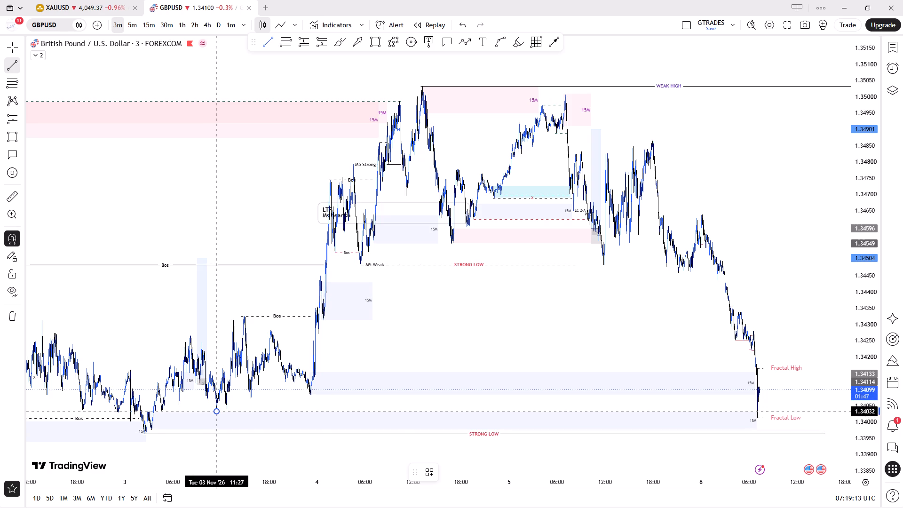
{"action": "left_click", "coordinate": [758, 444], "text": "shift"}
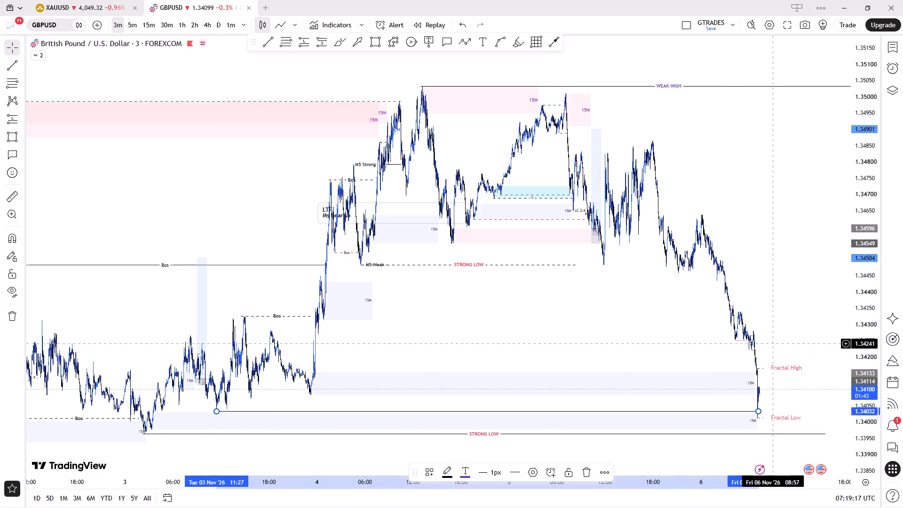
Shorten the new 1.34032 trend line so it ends at the fractal-low candle, at about 07:03 on 6 November.
{"action": "right_click", "coordinate": [768, 335]}
{"action": "left_click", "coordinate": [802, 266]}
{"action": "scroll", "coordinate": [797, 288], "scroll_direction": "up", "scroll_amount": 4, "text": "ctrl"}
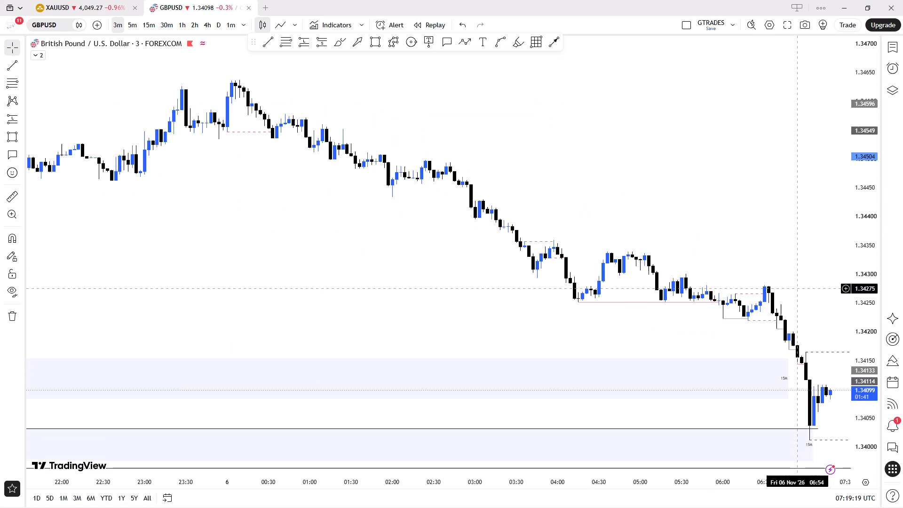
{"action": "left_click_drag", "start_coordinate": [799, 283], "coordinate": [573, 241]}
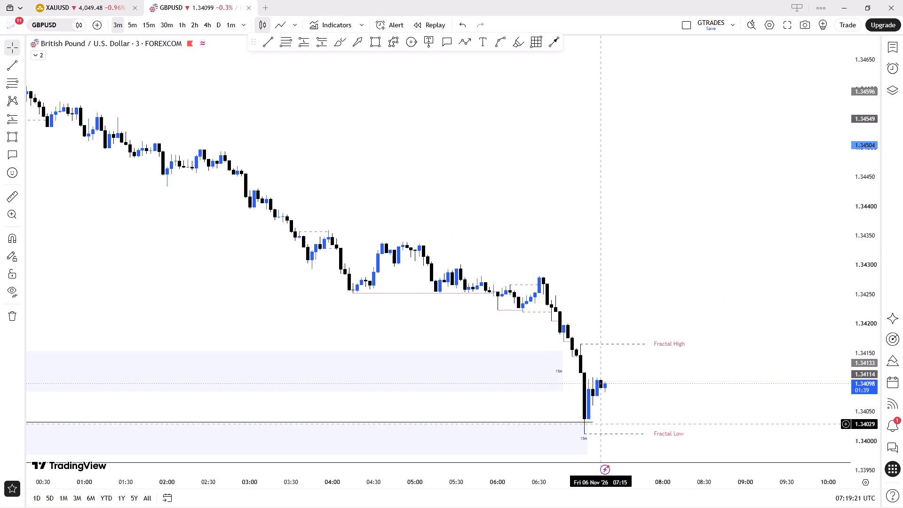
{"action": "left_click", "coordinate": [593, 422]}
{"action": "left_click_drag", "start_coordinate": [592, 422], "coordinate": [584, 422]}
{"action": "left_click", "coordinate": [643, 412]}
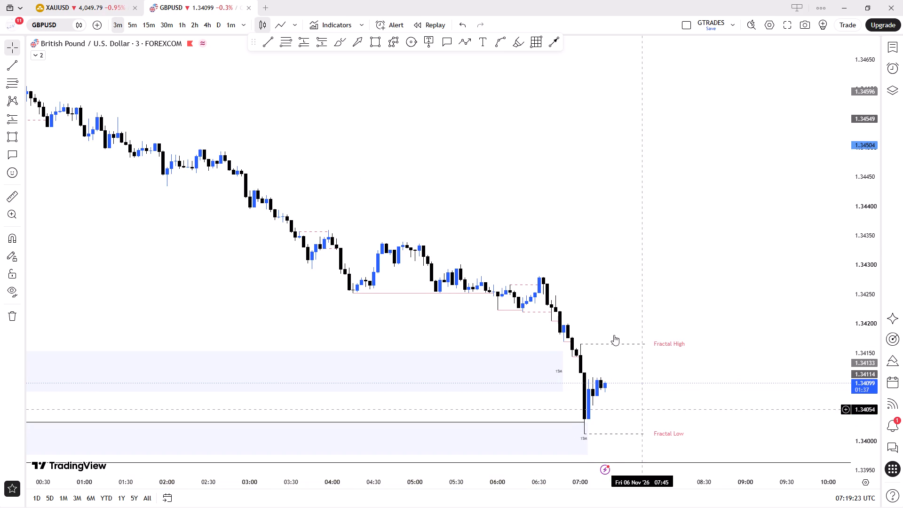
Place a long position after the latest 3-minute candle, with entry about 1.34116, target about 1.34646 and stop about 1.33958.
{"action": "scroll", "coordinate": [620, 295], "scroll_direction": "down", "scroll_amount": 4, "text": "ctrl"}
{"action": "left_click", "coordinate": [286, 45]}
{"action": "left_click", "coordinate": [310, 43]}
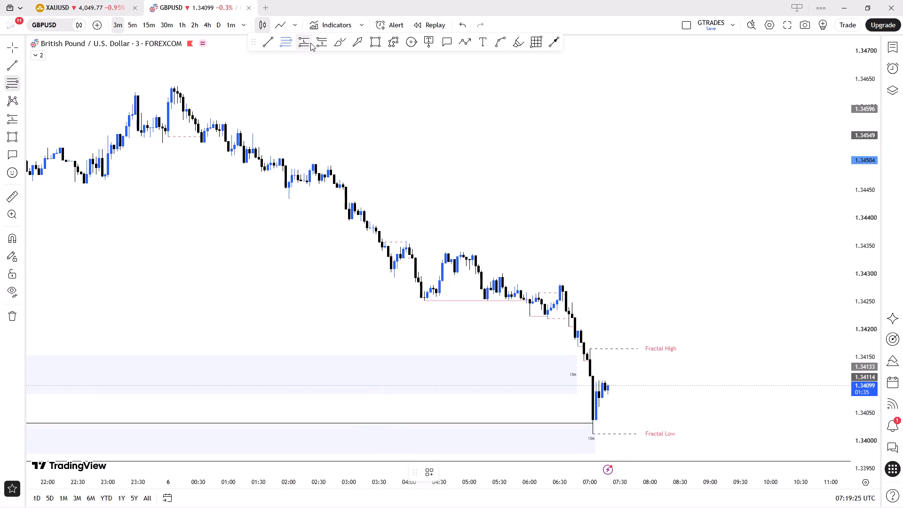
{"action": "left_click", "coordinate": [610, 376]}
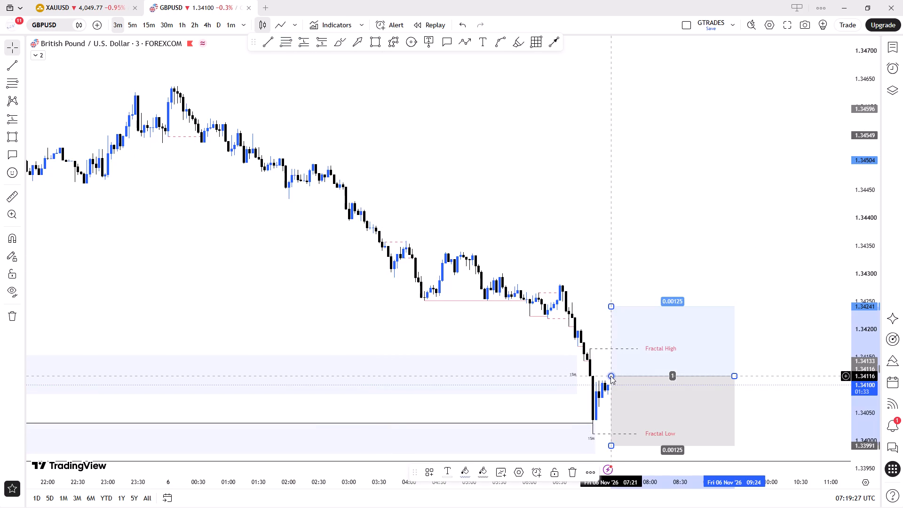
{"action": "left_click_drag", "start_coordinate": [612, 308], "coordinate": [590, 81]}
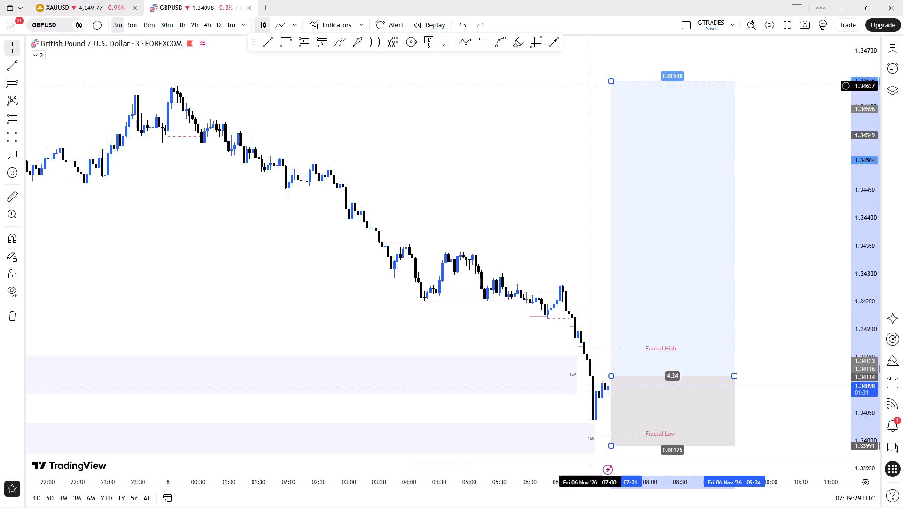
{"action": "scroll", "coordinate": [572, 192], "scroll_direction": "down", "scroll_amount": 4, "text": "ctrl"}
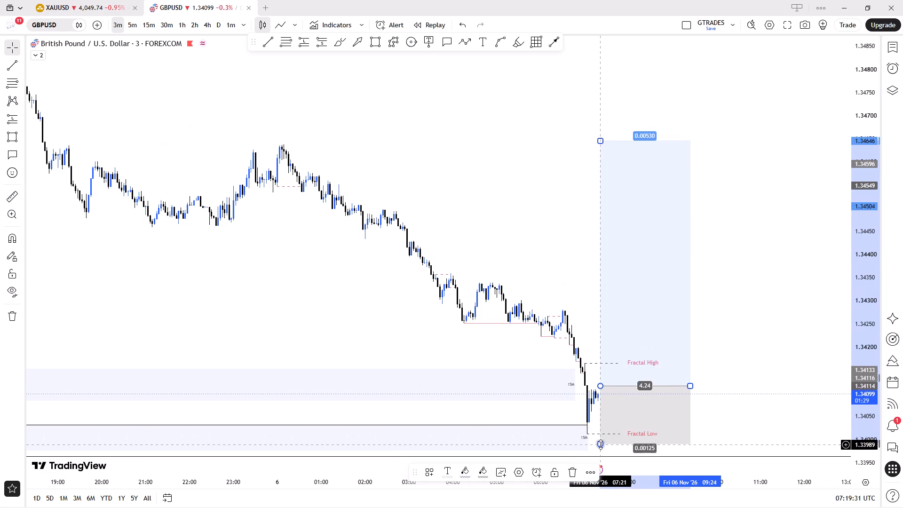
{"action": "left_click_drag", "start_coordinate": [601, 444], "coordinate": [602, 459]}
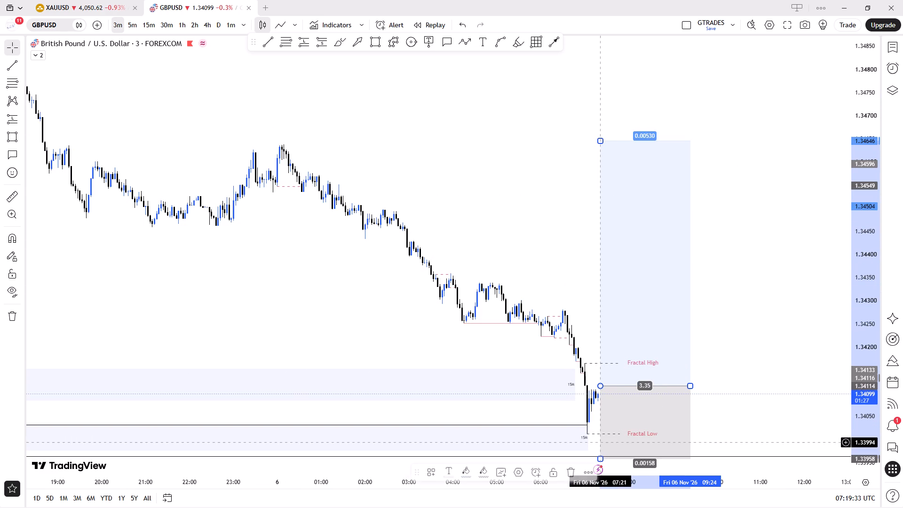
On the 5-minute chart, raise the long position's target to the WEAK HIGH line at 1.35032 and widen it to about 11:00.
{"action": "left_click", "coordinate": [134, 28]}
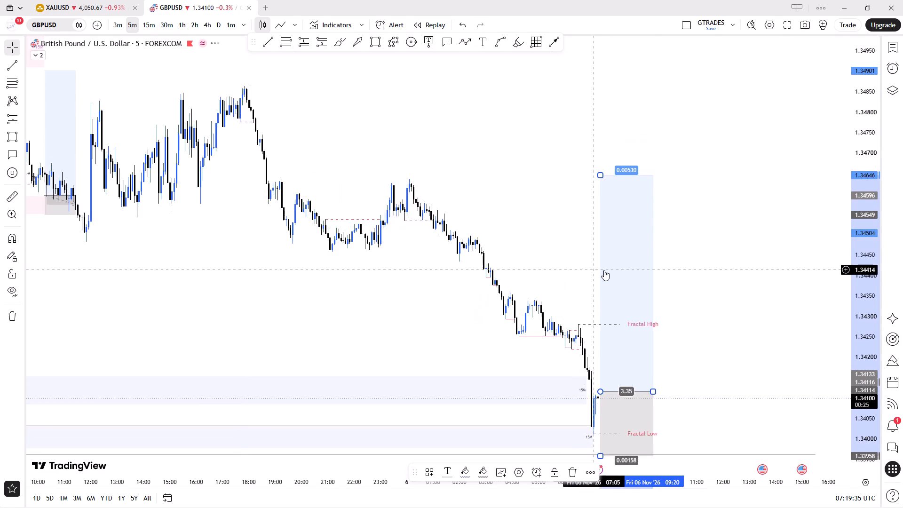
{"action": "scroll", "coordinate": [604, 268], "scroll_direction": "down", "scroll_amount": 10, "text": "ctrl"}
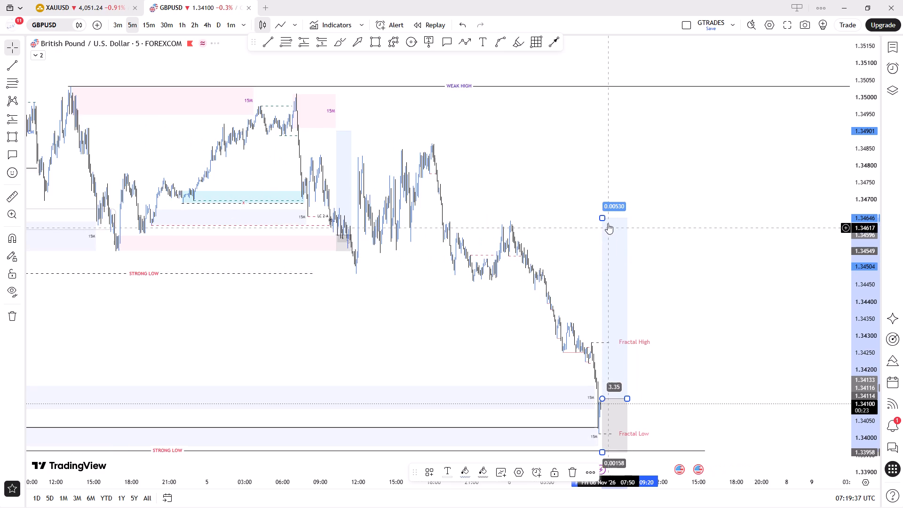
{"action": "left_click_drag", "start_coordinate": [603, 215], "coordinate": [594, 86]}
{"action": "left_click_drag", "start_coordinate": [627, 398], "coordinate": [644, 400]}
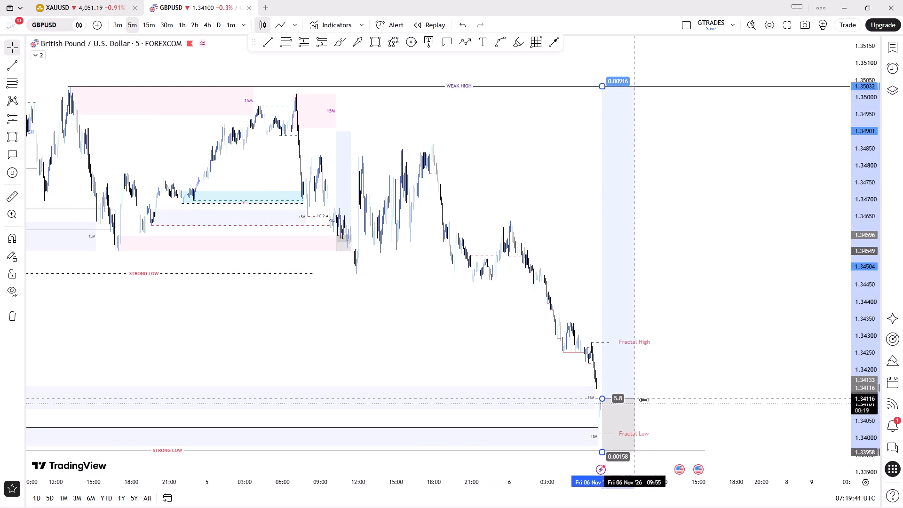
{"action": "left_click_drag", "start_coordinate": [644, 400], "coordinate": [648, 400]}
{"action": "left_click", "coordinate": [706, 376]}
Save an image of the 3-minute GBPUSD chart, framed to show the whole long position from stop to the 1.35032 target.
{"action": "scroll", "coordinate": [643, 376], "scroll_direction": "up", "scroll_amount": 8, "text": "ctrl"}
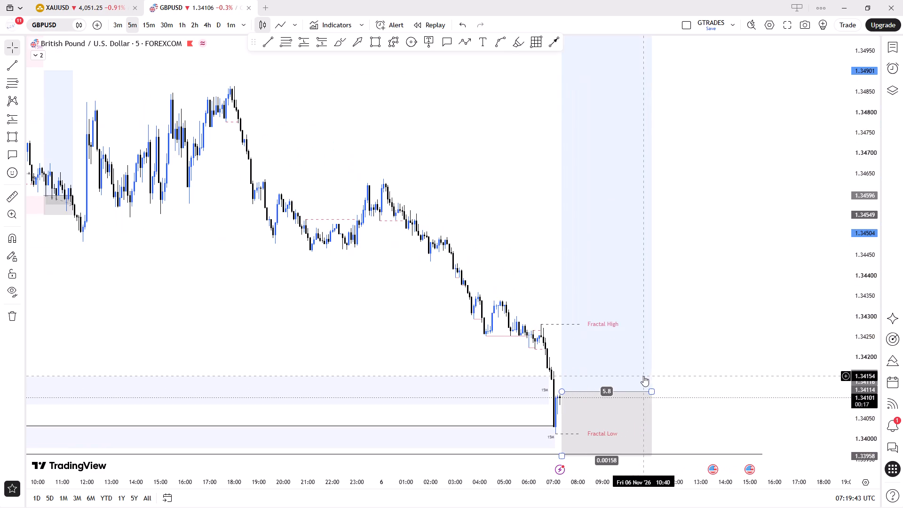
{"action": "left_click", "coordinate": [716, 356]}
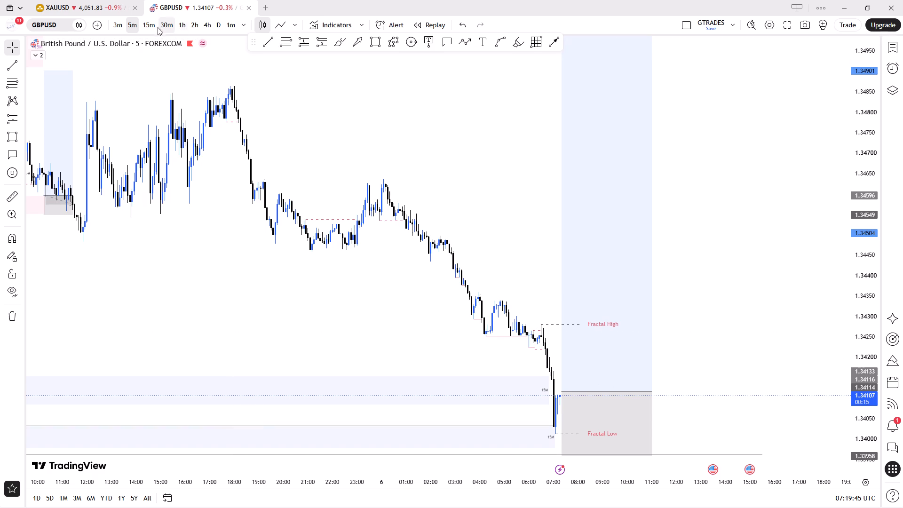
{"action": "left_click", "coordinate": [123, 27]}
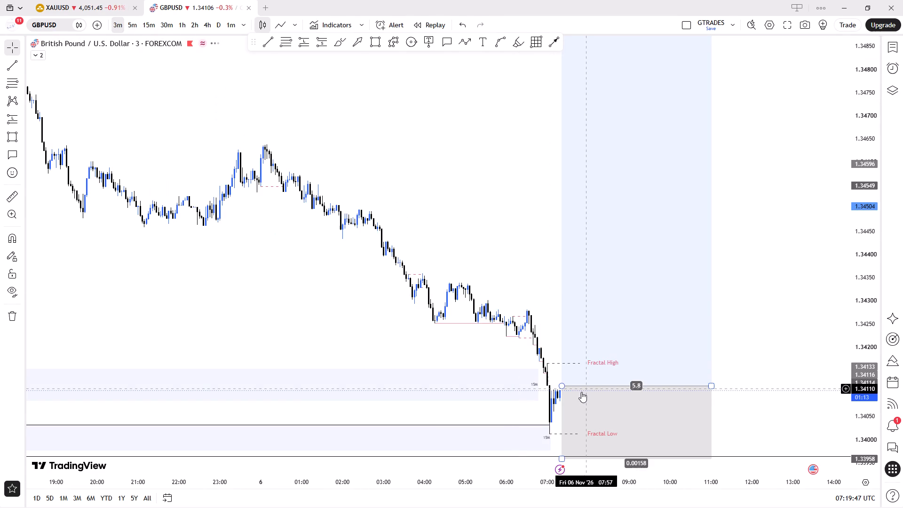
{"action": "left_click", "coordinate": [820, 327]}
{"action": "scroll", "coordinate": [766, 325], "scroll_direction": "down", "scroll_amount": 4, "text": "ctrl"}
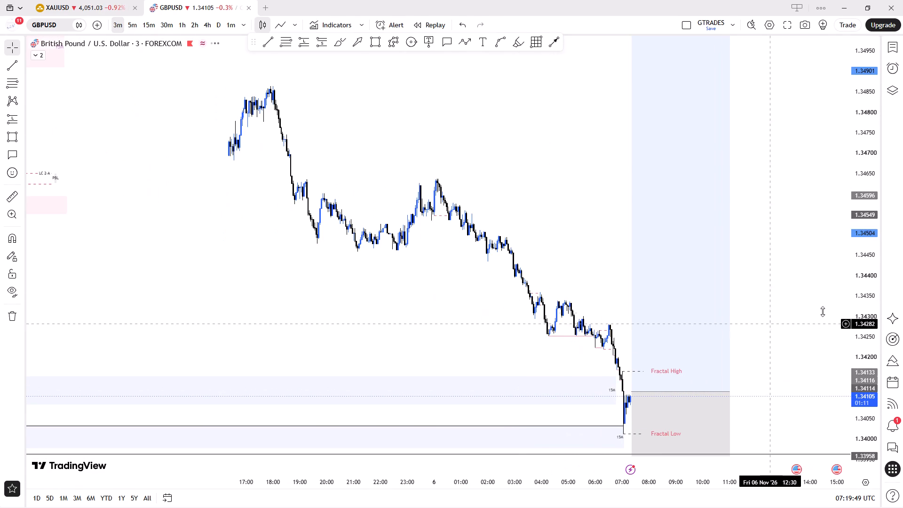
{"action": "left_click_drag", "start_coordinate": [805, 260], "coordinate": [804, 277]}
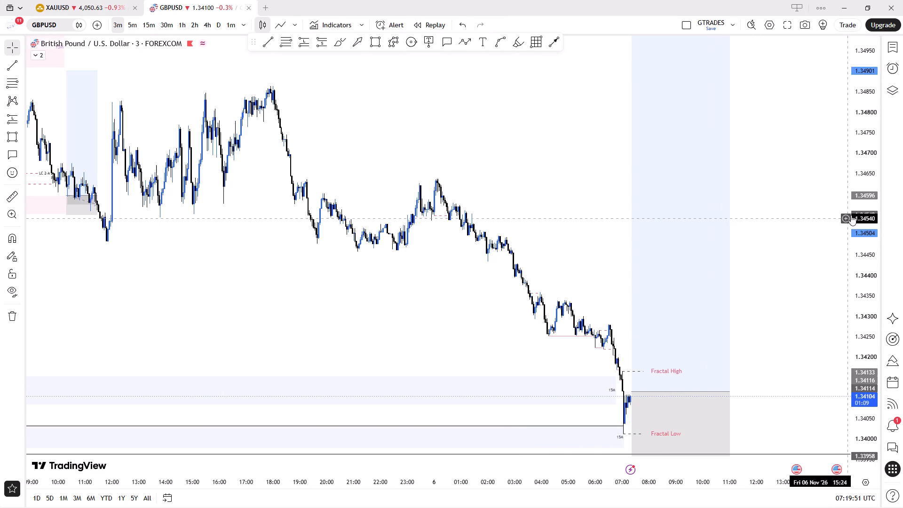
{"action": "left_click_drag", "start_coordinate": [860, 208], "coordinate": [858, 239]}
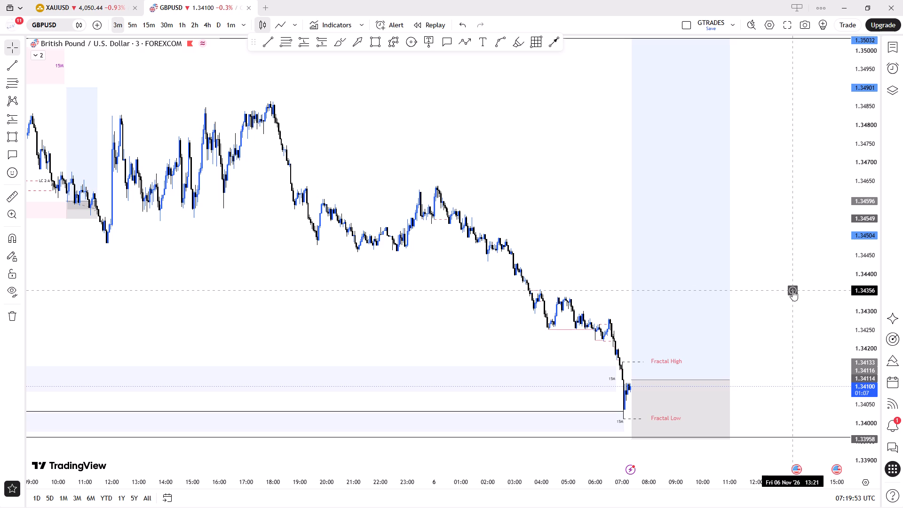
{"action": "key", "text": "ctrl+alt+s"}
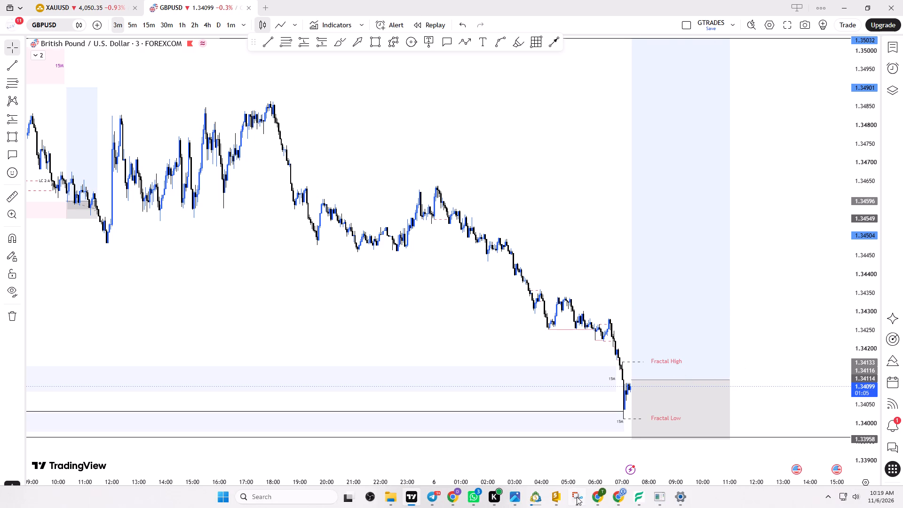
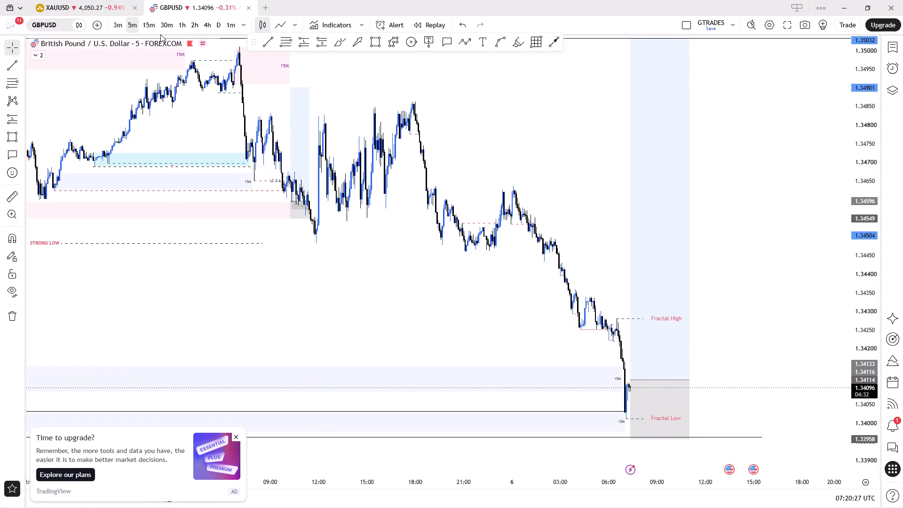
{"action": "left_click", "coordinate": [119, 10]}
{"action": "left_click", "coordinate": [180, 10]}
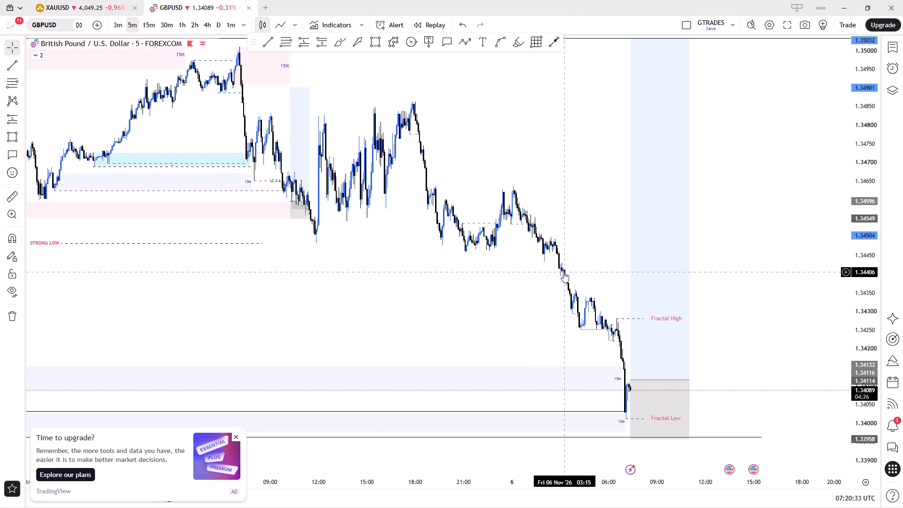
On the 15-minute chart, set the MTF bias note's interval visibility to the current interval and below.
{"action": "left_click", "coordinate": [145, 27]}
{"action": "scroll", "coordinate": [704, 298], "scroll_direction": "up", "scroll_amount": 4, "text": "ctrl"}
{"action": "left_click_drag", "start_coordinate": [802, 295], "coordinate": [693, 308]}
{"action": "left_click_drag", "start_coordinate": [677, 402], "coordinate": [667, 368]}
{"action": "left_click", "coordinate": [667, 318]}
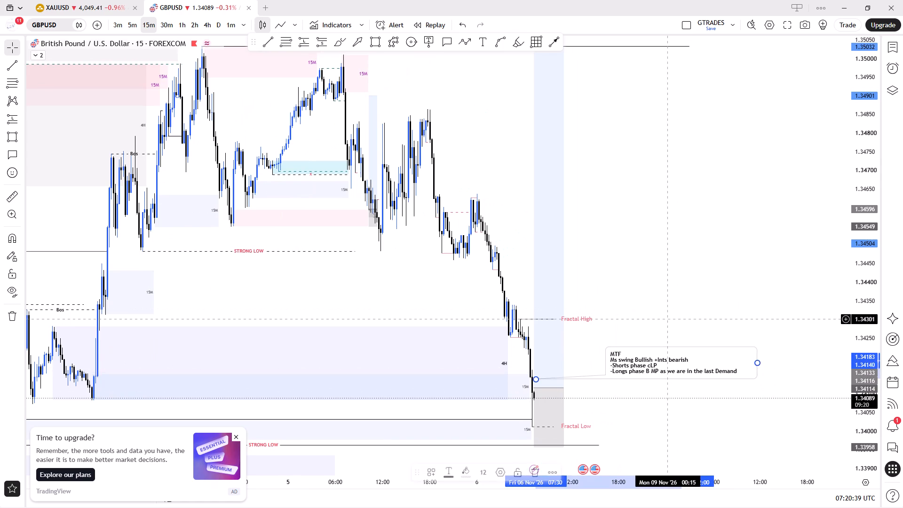
{"action": "left_click", "coordinate": [667, 354]}
{"action": "left_click", "coordinate": [552, 476]}
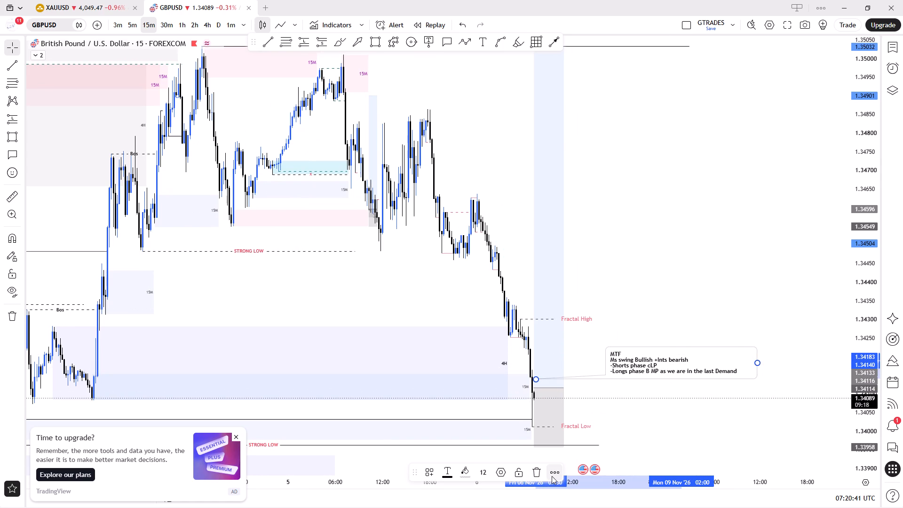
{"action": "left_click", "coordinate": [680, 456]}
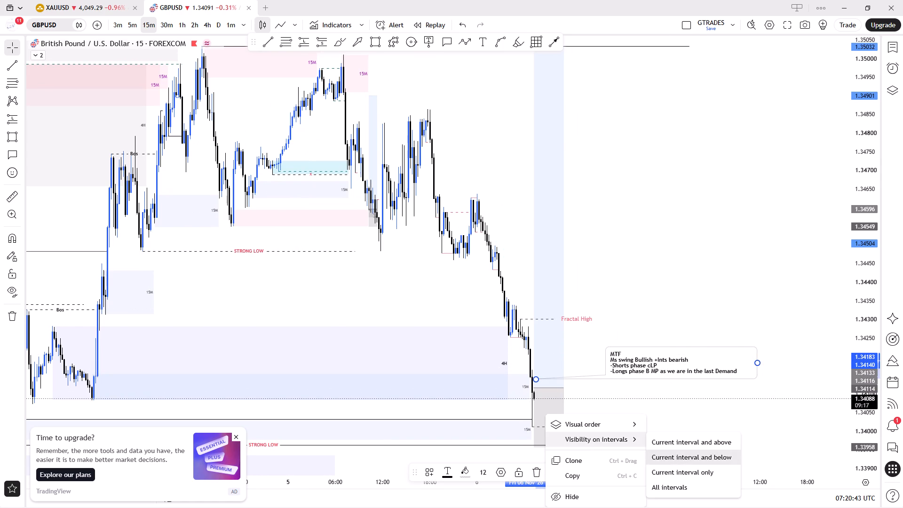
{"action": "left_click", "coordinate": [699, 325]}
On the 5-minute chart, apply the M1 lq drawing template to the 1.34032 trend line along the lower demand zone.
{"action": "left_click", "coordinate": [132, 21]}
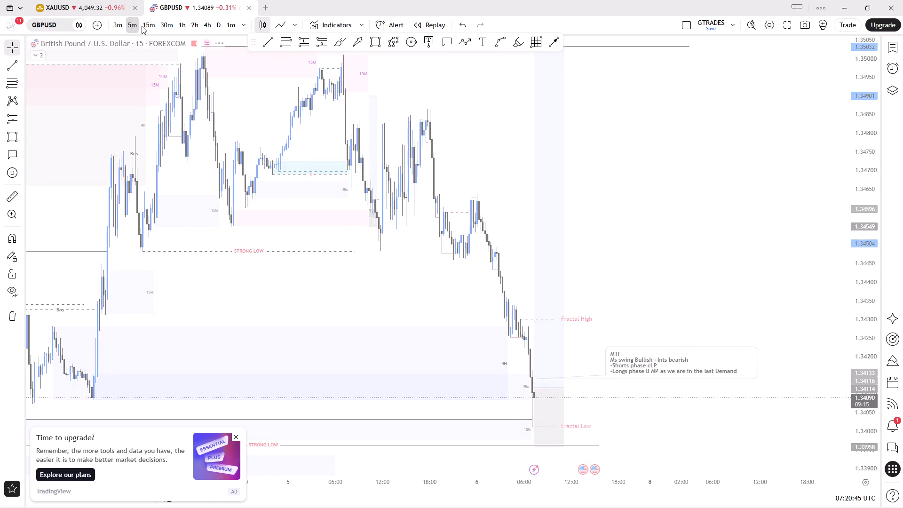
{"action": "scroll", "coordinate": [613, 270], "scroll_direction": "up", "scroll_amount": 2, "text": "ctrl"}
{"action": "left_click_drag", "start_coordinate": [682, 277], "coordinate": [683, 277]}
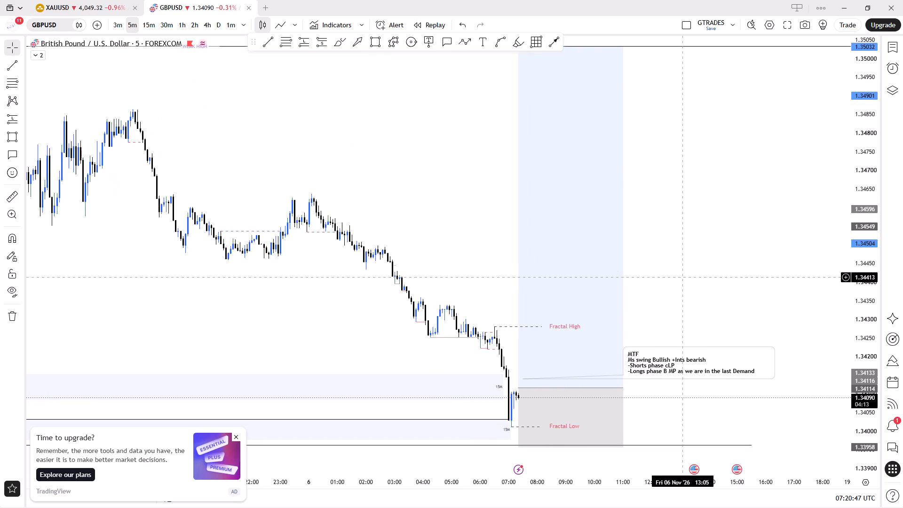
{"action": "left_click_drag", "start_coordinate": [683, 277], "coordinate": [634, 190]}
{"action": "scroll", "coordinate": [564, 239], "scroll_direction": "down", "scroll_amount": 3, "text": "ctrl"}
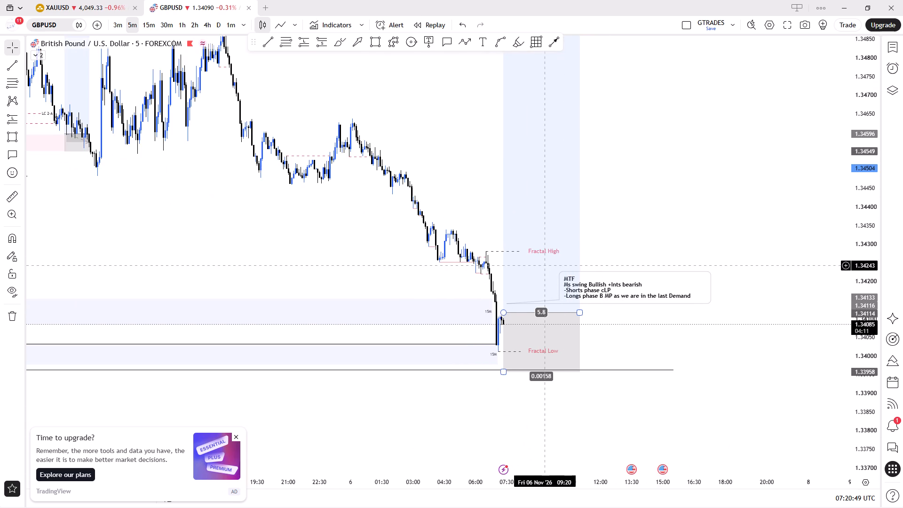
{"action": "left_click", "coordinate": [499, 345]}
{"action": "left_click", "coordinate": [433, 473]}
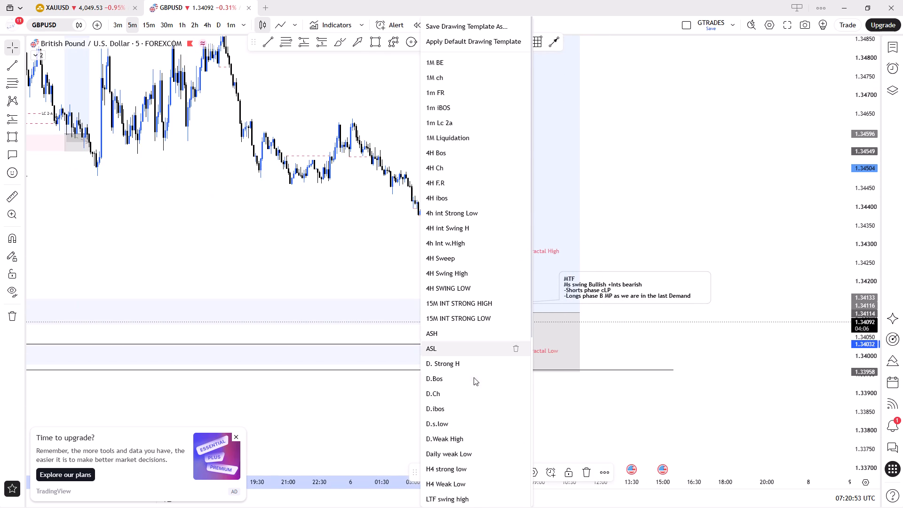
{"action": "scroll", "coordinate": [474, 381], "scroll_direction": "down", "scroll_amount": 5}
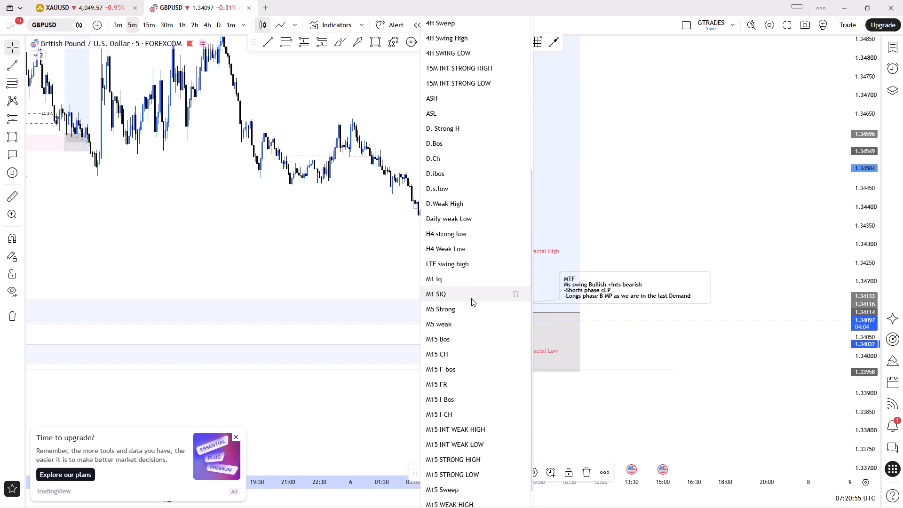
{"action": "left_click", "coordinate": [452, 280]}
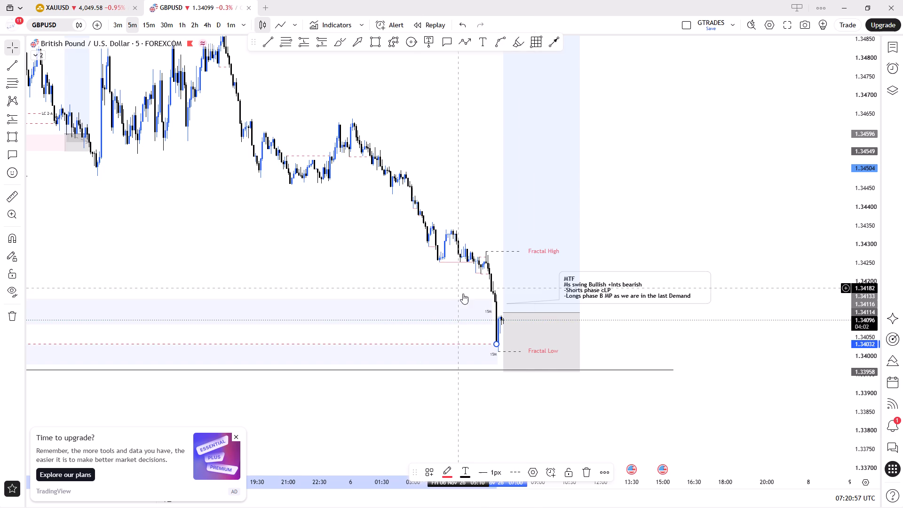
Move the MTF note's text box up to about 1.34265, keeping its pointer at the latest candles.
{"action": "left_click_drag", "start_coordinate": [625, 293], "coordinate": [624, 262]}
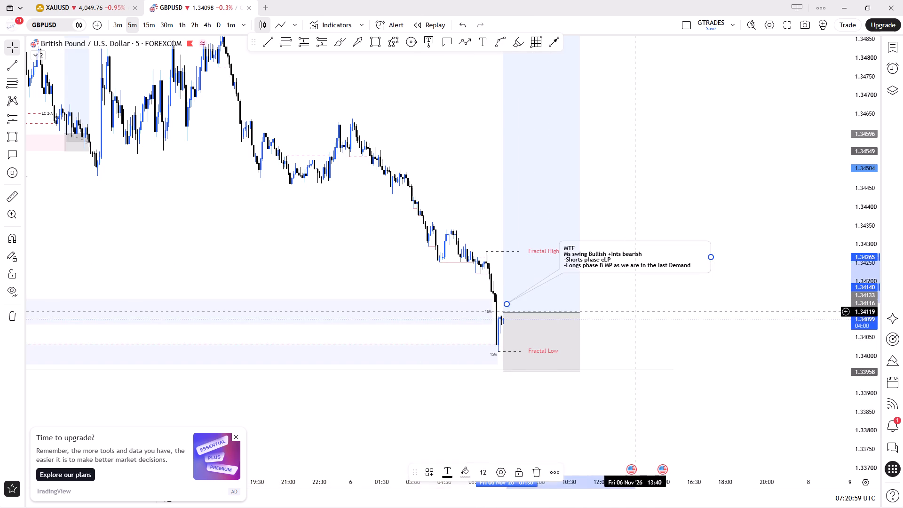
{"action": "left_click", "coordinate": [635, 312]}
Place a new text callout at about 1.34038, 6 November 13:50, with its pointer anchored beside the latest candle at about 1.34109.
{"action": "left_click", "coordinate": [436, 39]}
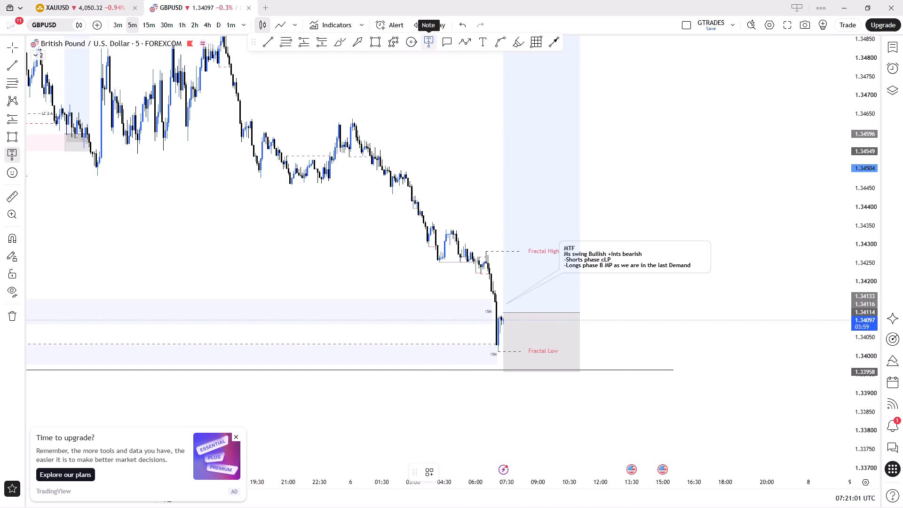
{"action": "left_click", "coordinate": [495, 315]}
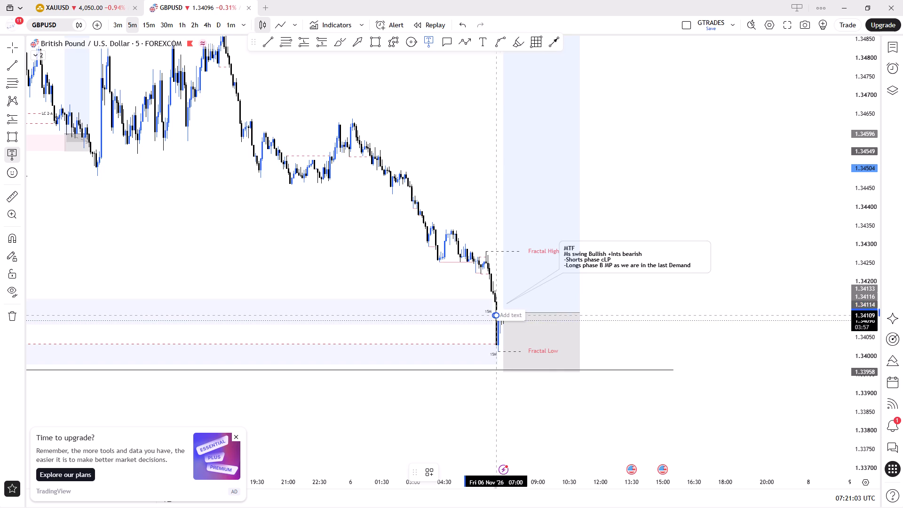
{"action": "left_click", "coordinate": [638, 341]}
{"action": "left_click_drag", "start_coordinate": [495, 315], "coordinate": [502, 316]}
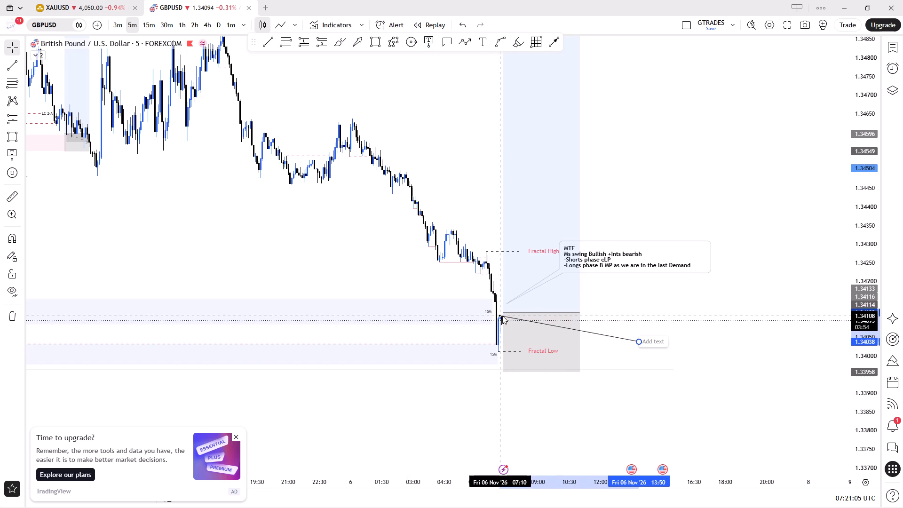
{"action": "left_click_drag", "start_coordinate": [502, 316], "coordinate": [503, 315]}
Write the new callout's trade reasoning, starting "Buys LC 1 MP as thi is the last".
{"action": "left_click", "coordinate": [648, 342]}
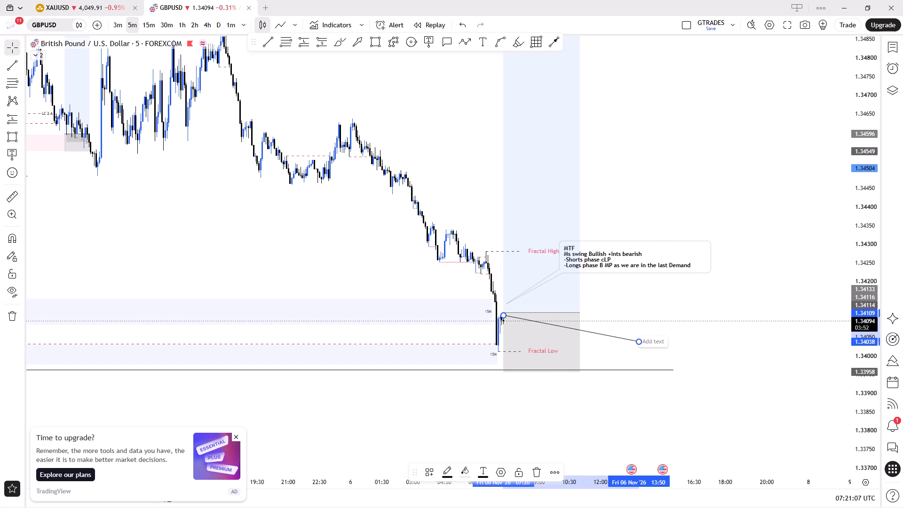
{"action": "type", "text": "Buys"}
{"action": "key", "text": "space"}
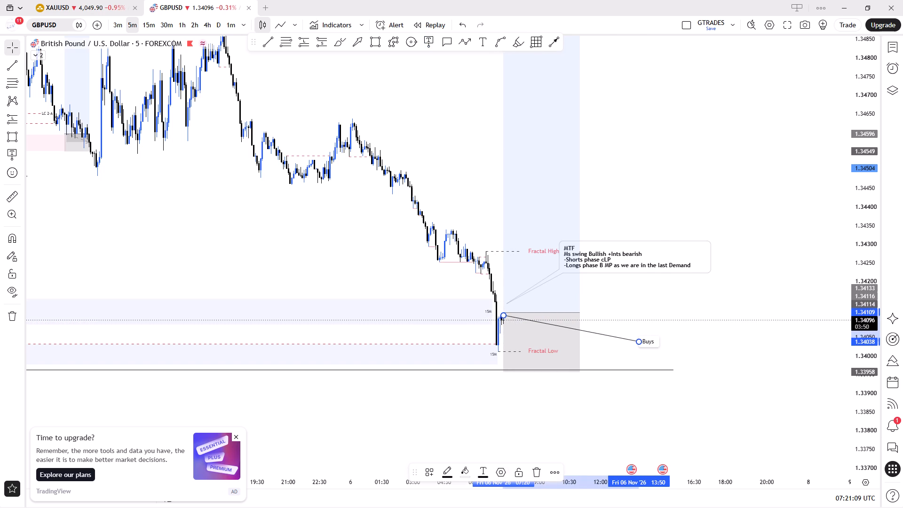
{"action": "type", "text": "LC"}
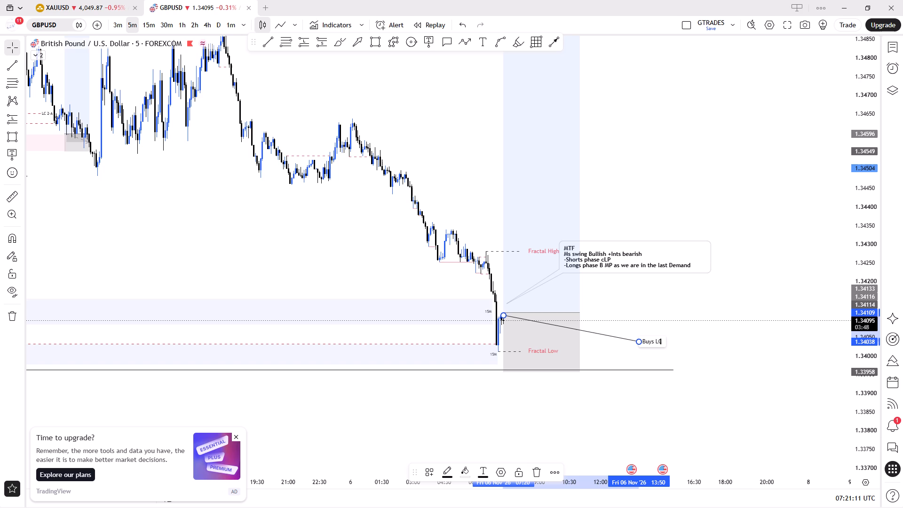
{"action": "key", "text": "space"}
{"action": "type", "text": "1"}
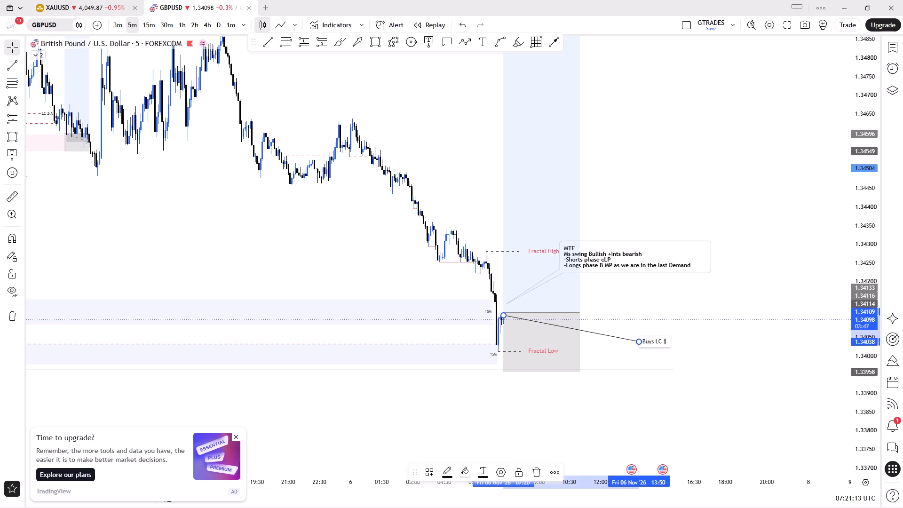
{"action": "key", "text": "space"}
{"action": "key", "text": "space"}
{"action": "key", "text": "shift+m"}
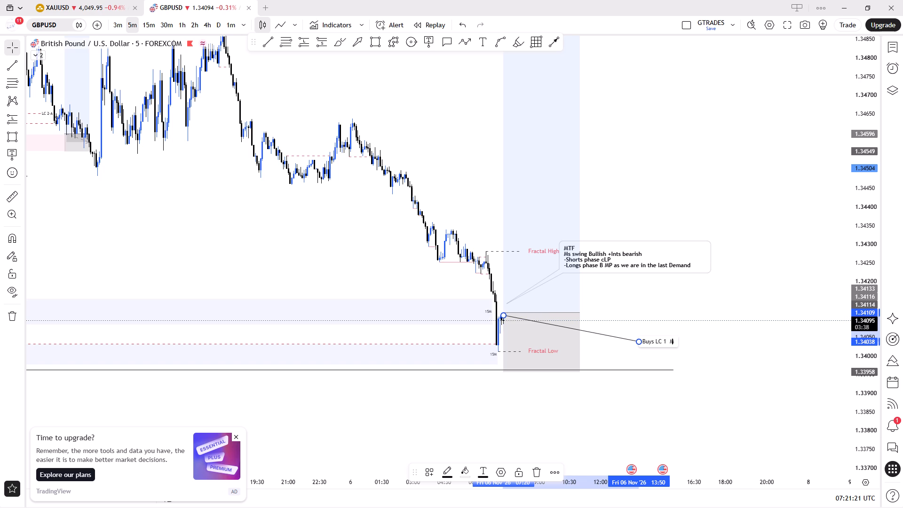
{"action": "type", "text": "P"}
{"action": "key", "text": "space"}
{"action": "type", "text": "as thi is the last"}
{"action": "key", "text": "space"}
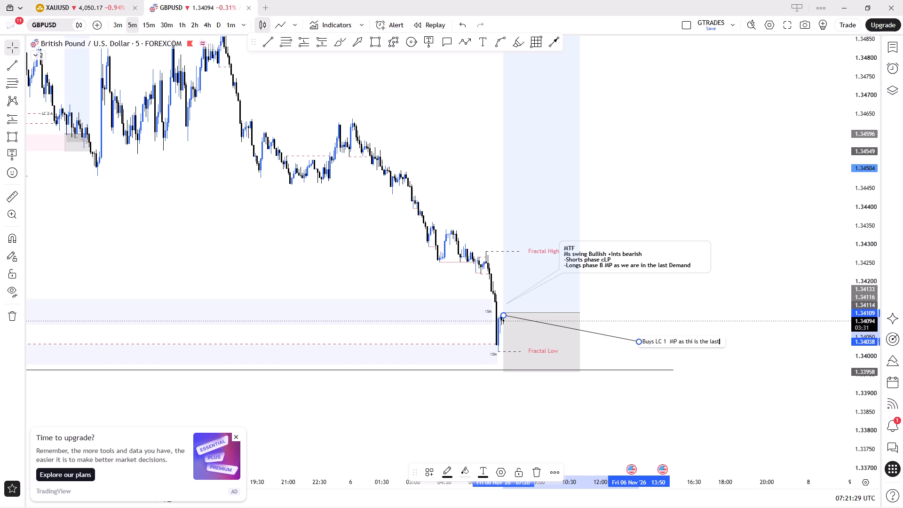
Complete the callout's text with "M15 Poi should it fail we shall be bearish".
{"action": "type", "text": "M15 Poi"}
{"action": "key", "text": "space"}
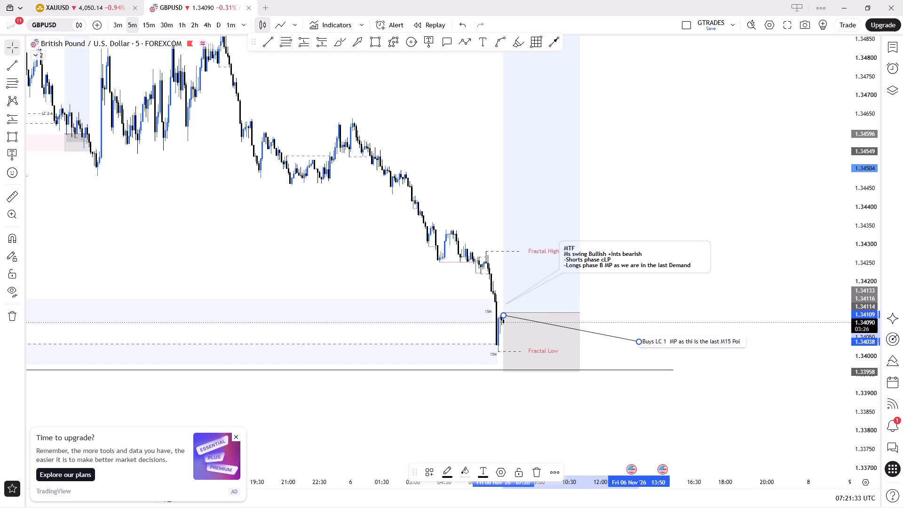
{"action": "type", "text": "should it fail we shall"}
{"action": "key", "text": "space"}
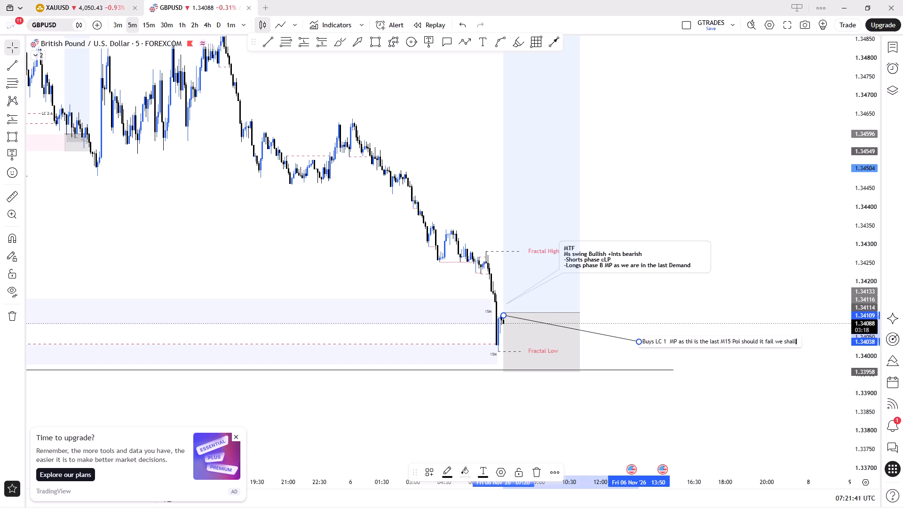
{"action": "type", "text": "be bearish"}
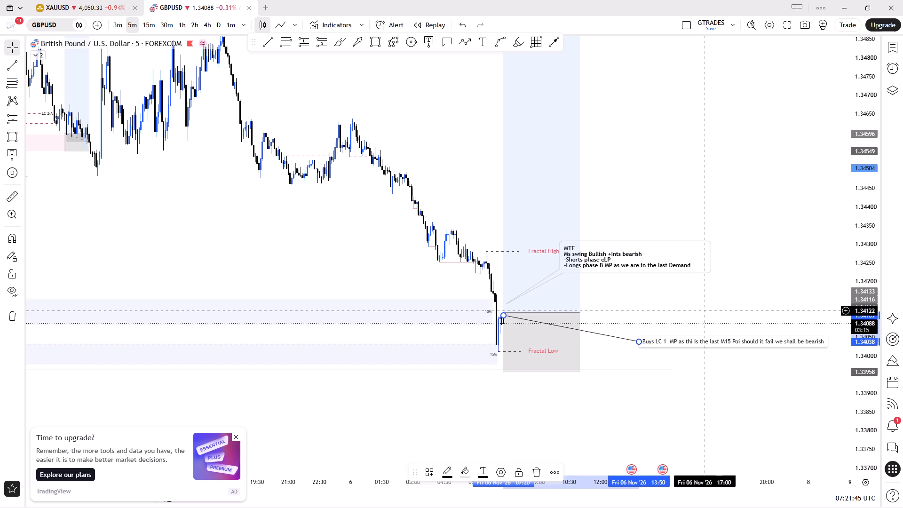
{"action": "left_click", "coordinate": [757, 256]}
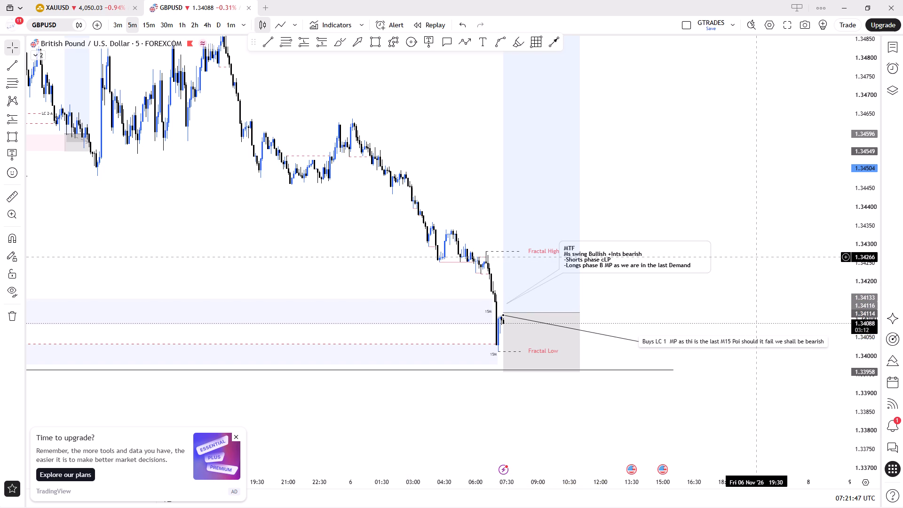
Select the finished "Buys LC 1 MP" callout beside the long position for further editing.
{"action": "left_click", "coordinate": [683, 311]}
{"action": "left_click", "coordinate": [721, 336]}
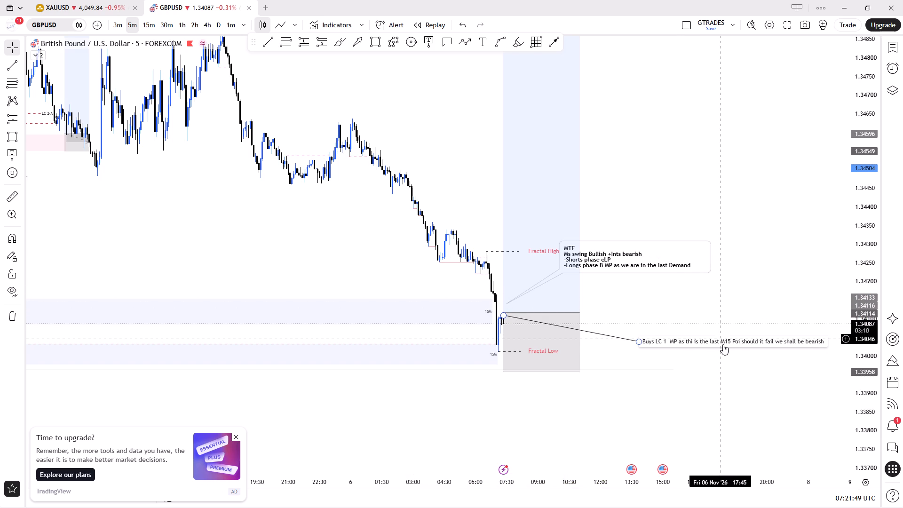
{"action": "left_click", "coordinate": [723, 344]}
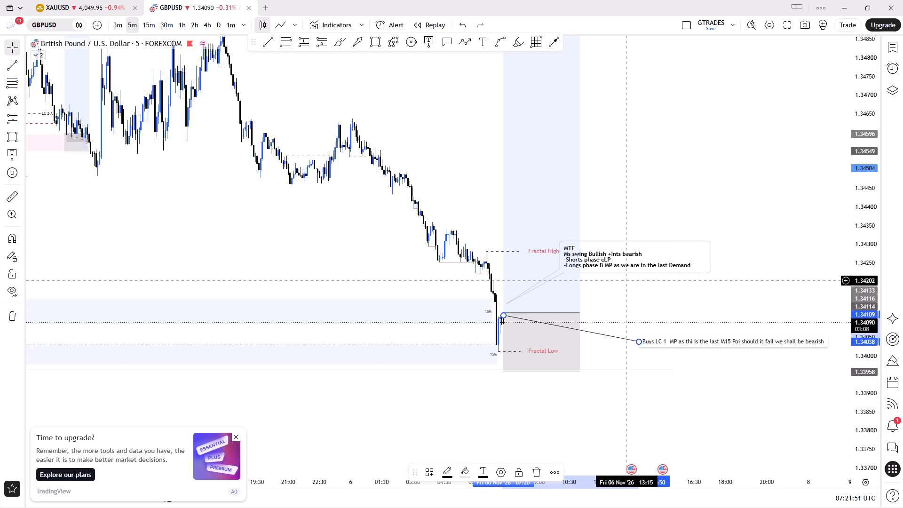
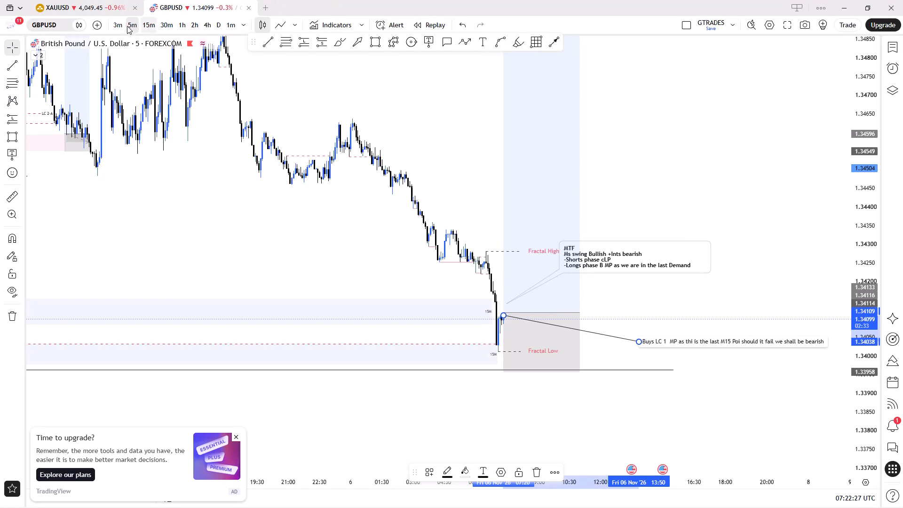
Check the buys callout on the 15-minute chart, and settle its text near 1.3405, about 08:30, on the 3-minute chart, keeping its pointer at the candles.
{"action": "left_click", "coordinate": [142, 25]}
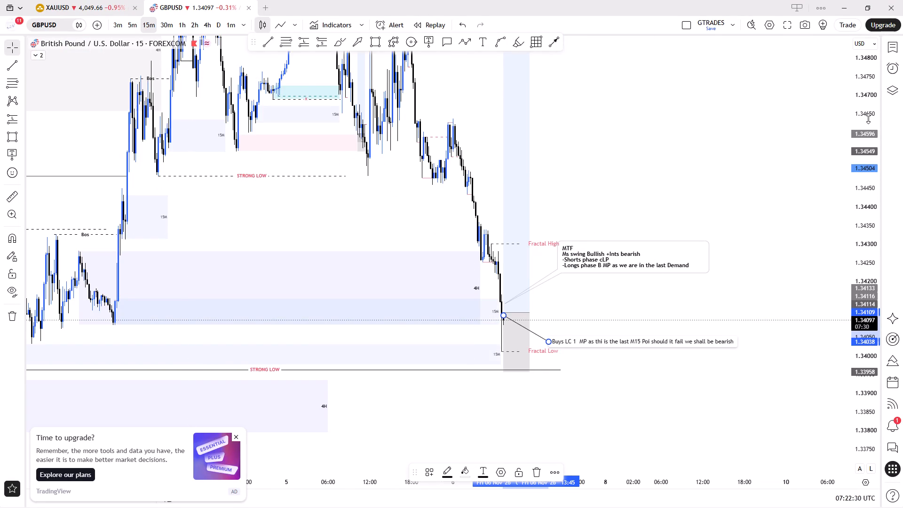
{"action": "left_click_drag", "start_coordinate": [868, 119], "coordinate": [809, 316]}
{"action": "left_click_drag", "start_coordinate": [645, 204], "coordinate": [631, 230]}
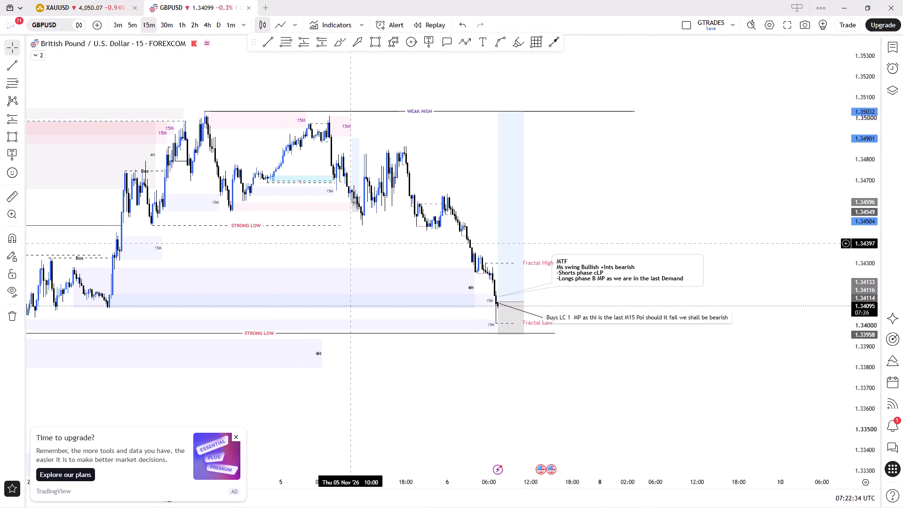
{"action": "left_click_drag", "start_coordinate": [640, 319], "coordinate": [628, 314]}
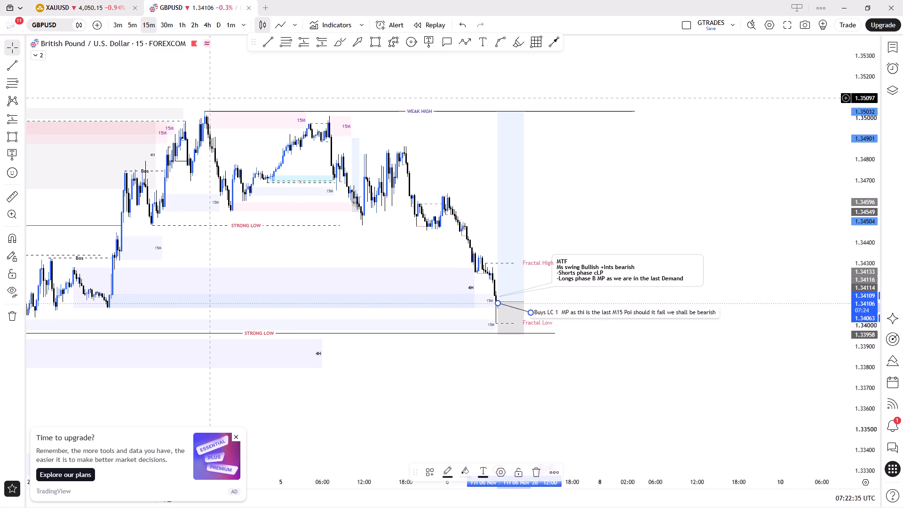
{"action": "left_click", "coordinate": [122, 27]}
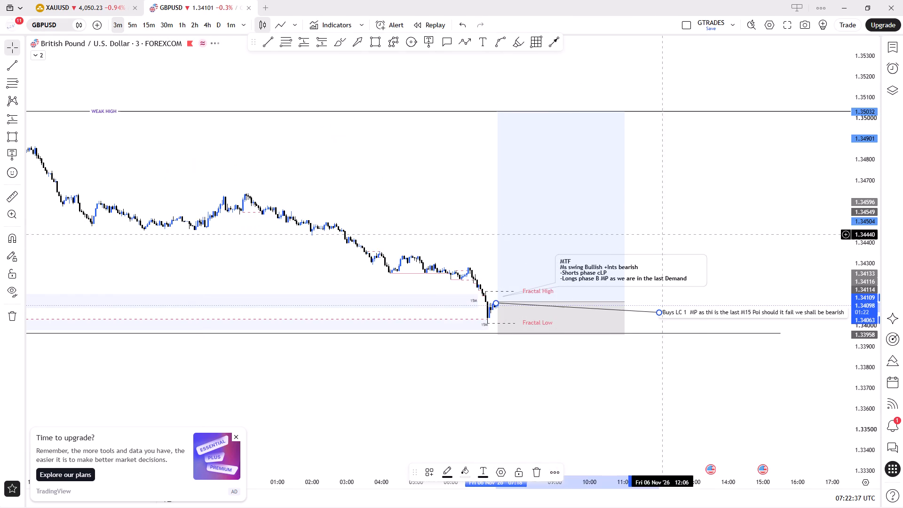
{"action": "left_click", "coordinate": [699, 225]}
{"action": "scroll", "coordinate": [699, 225], "scroll_direction": "down", "scroll_amount": 2}
{"action": "left_click_drag", "start_coordinate": [766, 319], "coordinate": [763, 318]}
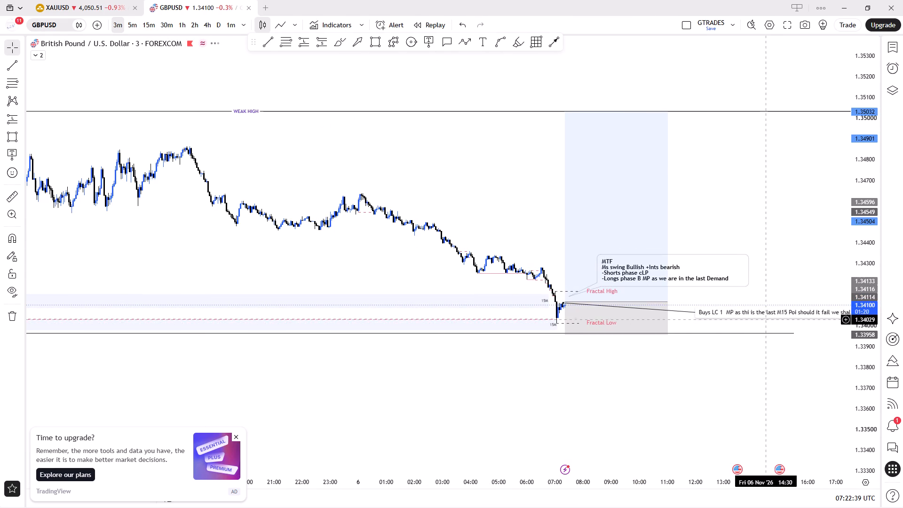
{"action": "left_click_drag", "start_coordinate": [763, 318], "coordinate": [703, 335]}
{"action": "left_click_drag", "start_coordinate": [719, 334], "coordinate": [650, 340]}
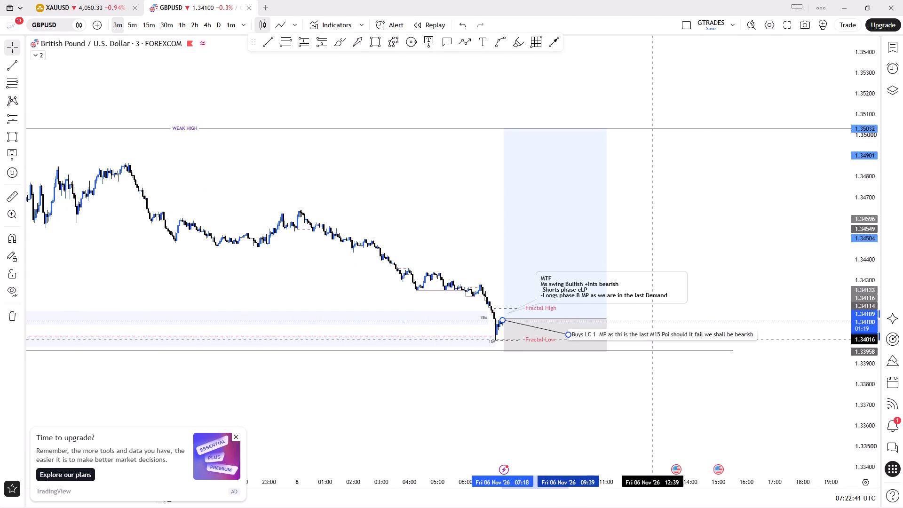
{"action": "left_click_drag", "start_coordinate": [650, 340], "coordinate": [618, 338]}
{"action": "left_click", "coordinate": [673, 317]}
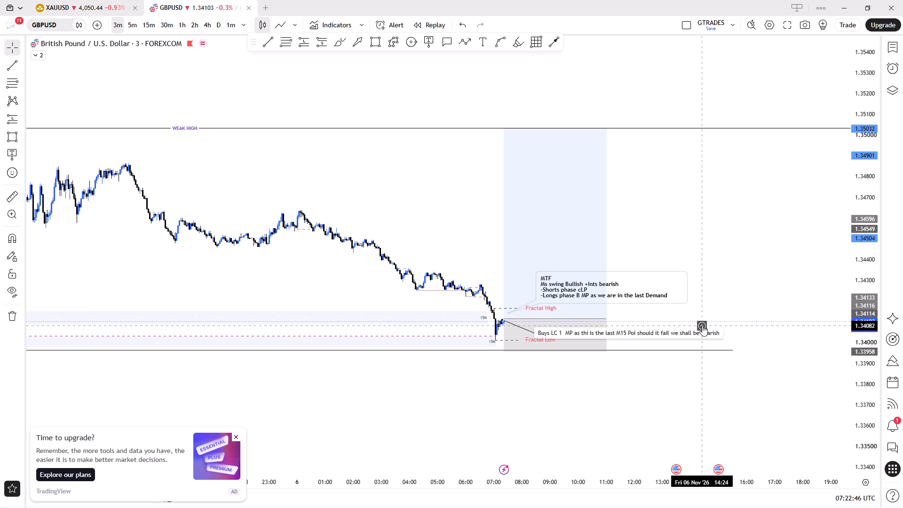
Download an image of the annotated 3-minute GBPUSD chart.
{"action": "key", "text": "ctrl+alt+s"}
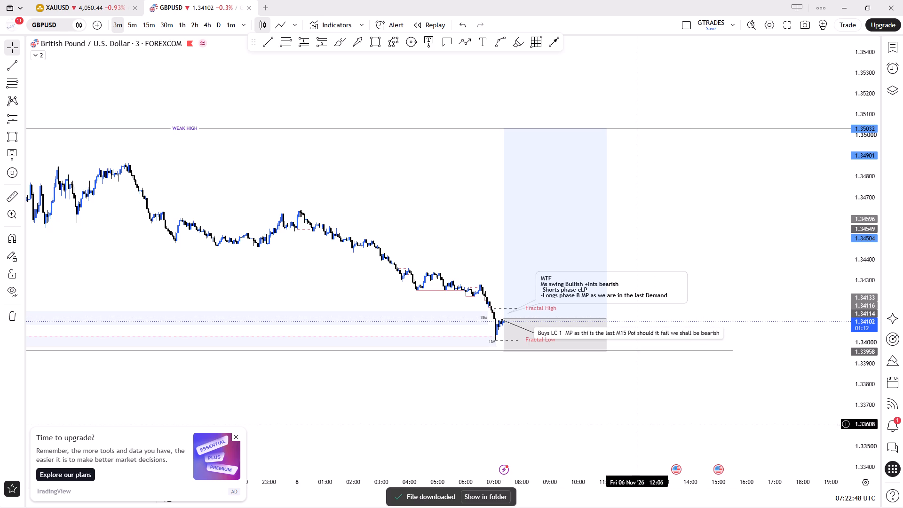
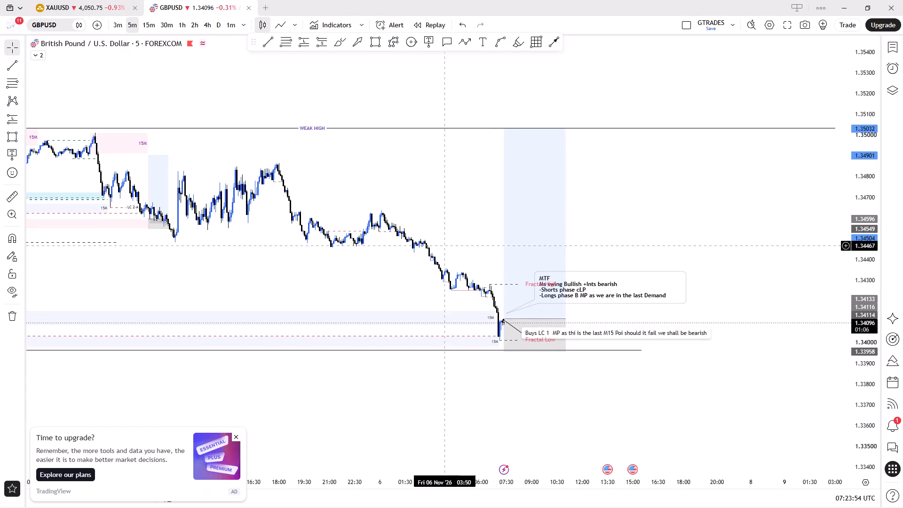
Capture a snapshot link of the 15-minute GBPUSD chart and open it in Chrome in place of the 4-hour XAUUSD snapshot.
{"action": "left_click", "coordinate": [152, 25]}
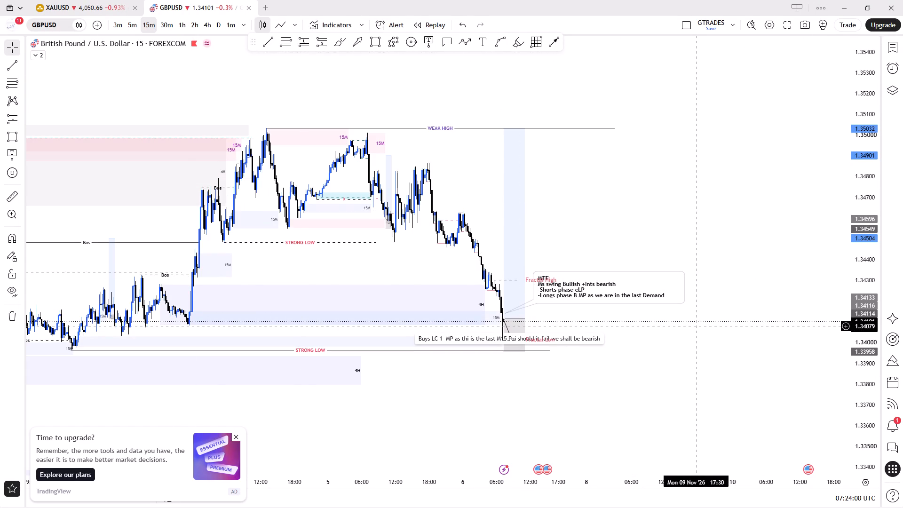
{"action": "key", "text": "alt+s"}
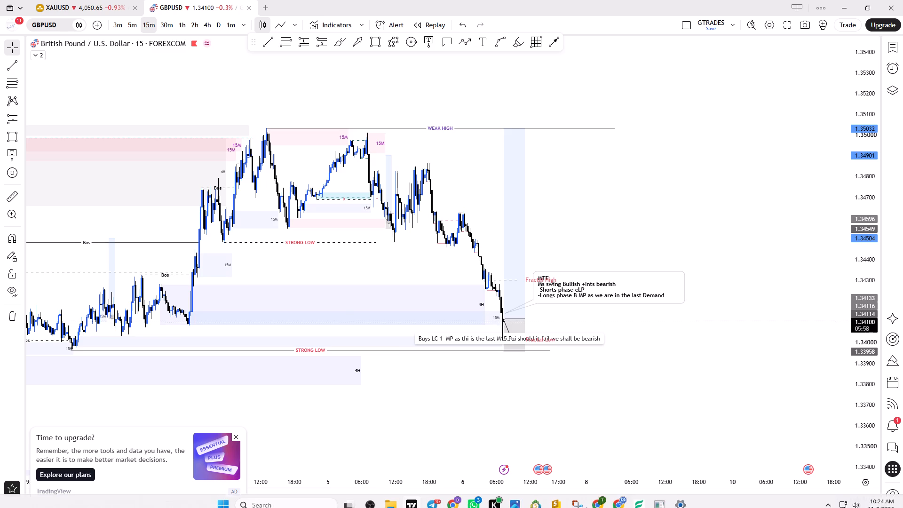
{"action": "left_click", "coordinate": [594, 500]}
{"action": "left_click", "coordinate": [145, 6]}
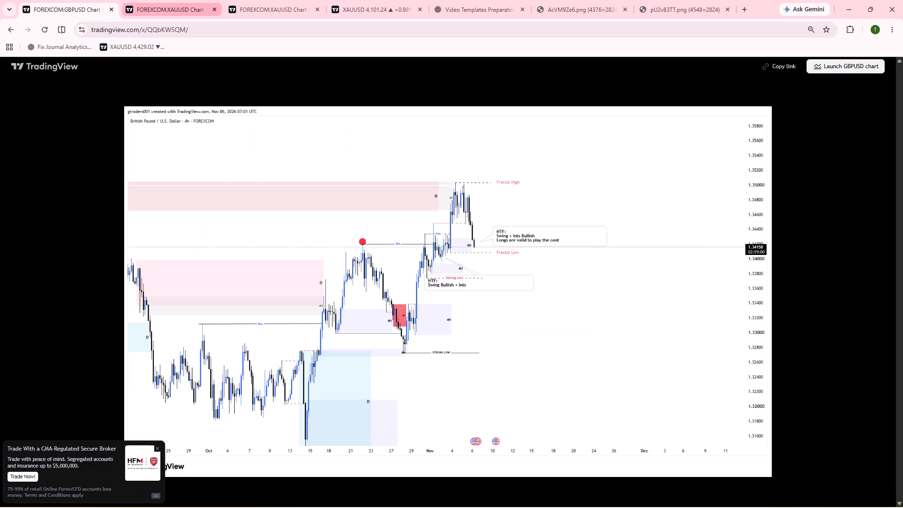
{"action": "left_click", "coordinate": [157, 29]}
{"action": "key", "text": "ctrl+v"}
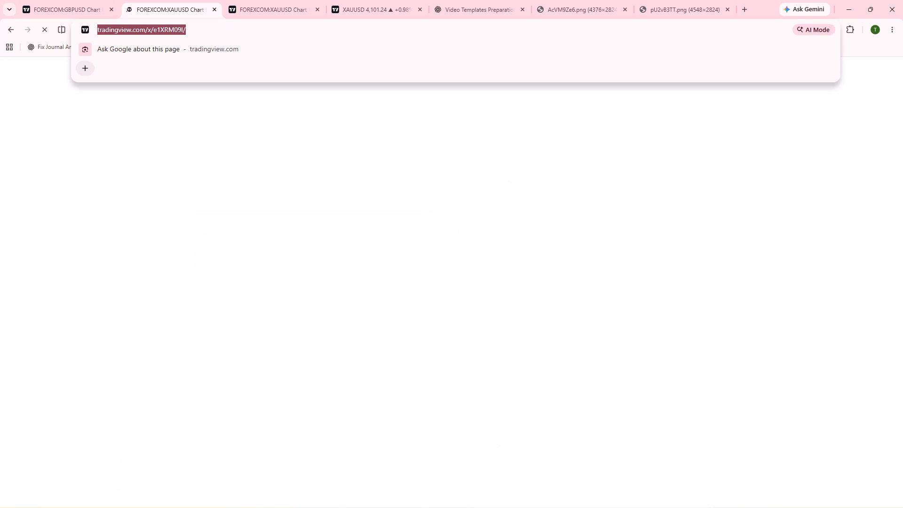
{"action": "key", "text": "Return"}
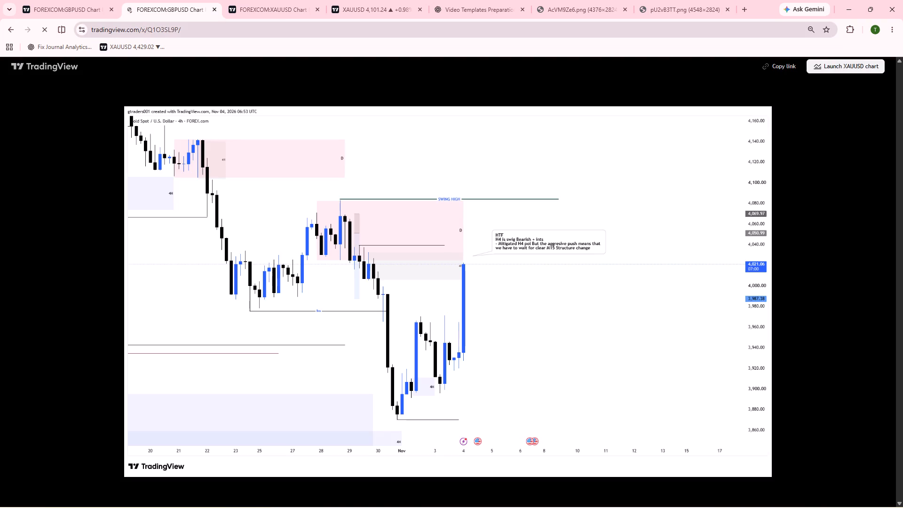
{"action": "left_click", "coordinate": [91, 13]}
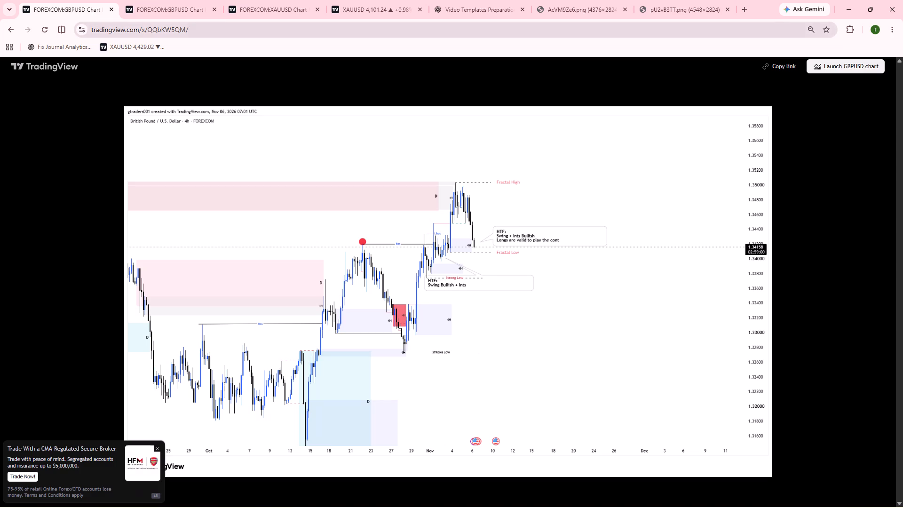
{"action": "left_click", "coordinate": [183, 15]}
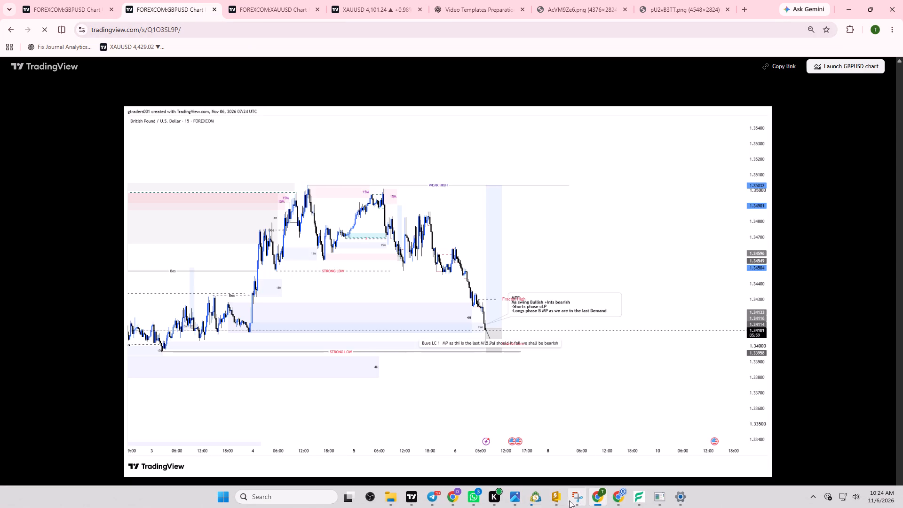
Back in TradingView, review the long setup on the 3-minute GBPUSD chart and glance at the XAUUSD chart.
{"action": "left_click", "coordinate": [418, 498]}
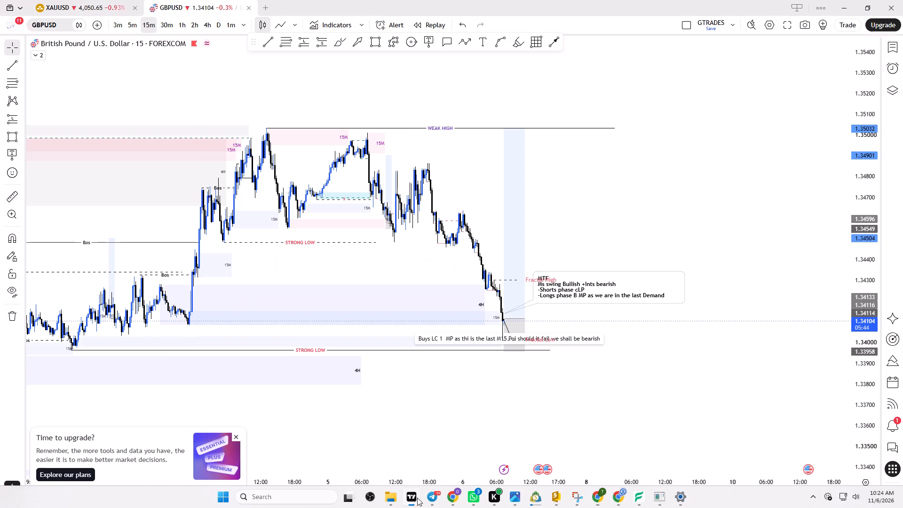
{"action": "left_click", "coordinate": [122, 26]}
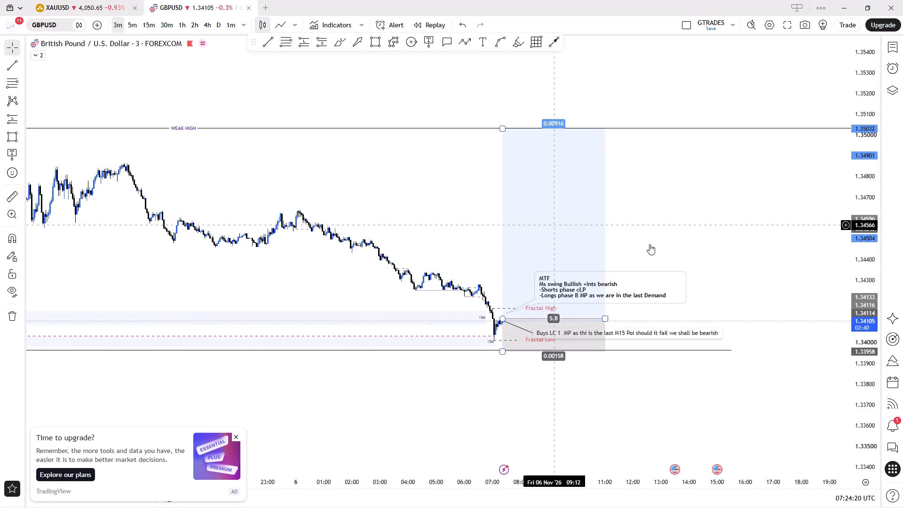
{"action": "left_click", "coordinate": [709, 243]}
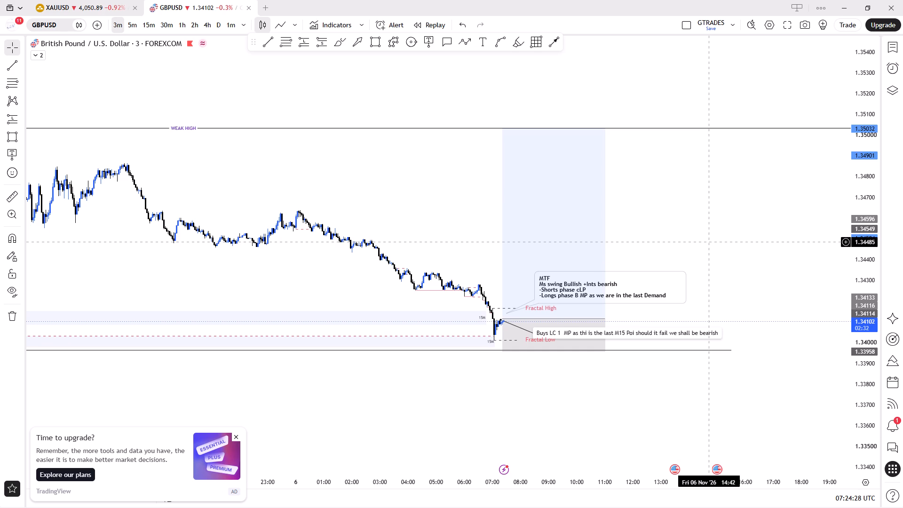
{"action": "left_click_drag", "start_coordinate": [859, 348], "coordinate": [842, 270]}
{"action": "left_click", "coordinate": [841, 268]}
{"action": "left_click_drag", "start_coordinate": [769, 275], "coordinate": [754, 222]}
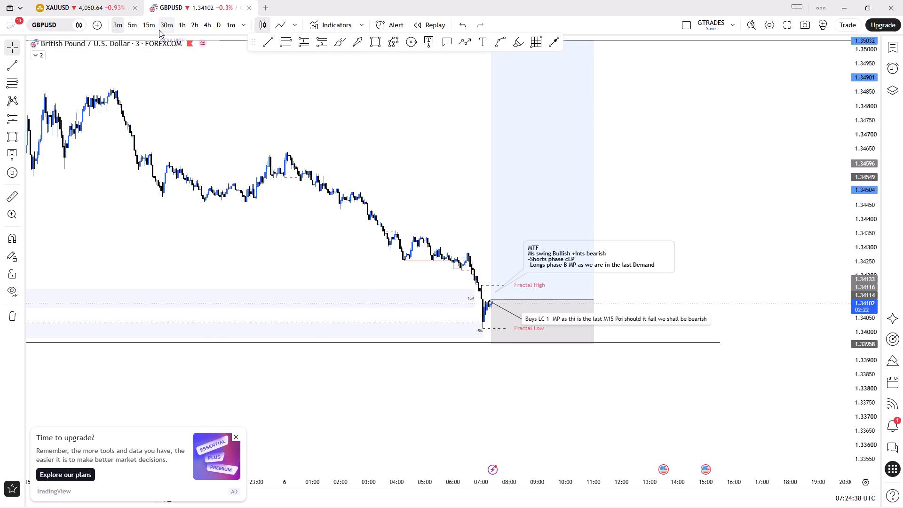
{"action": "left_click", "coordinate": [105, 8]}
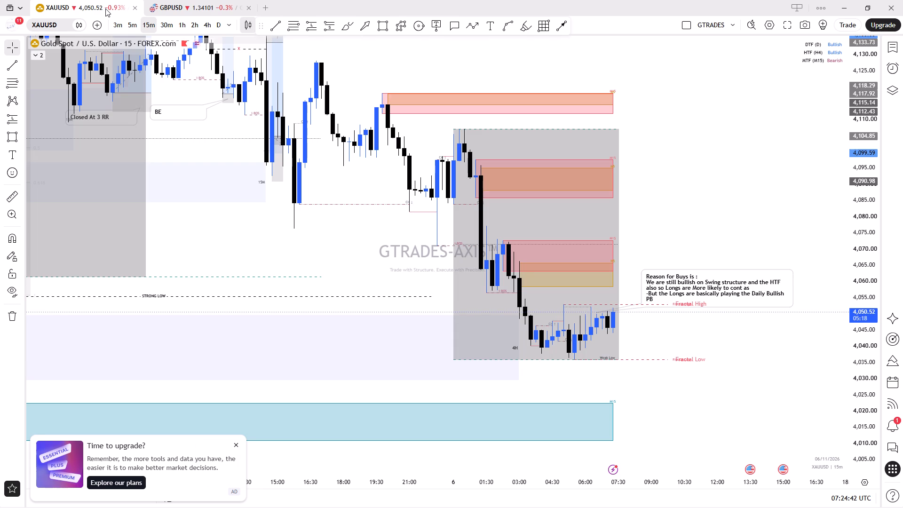
{"action": "left_click", "coordinate": [189, 0]}
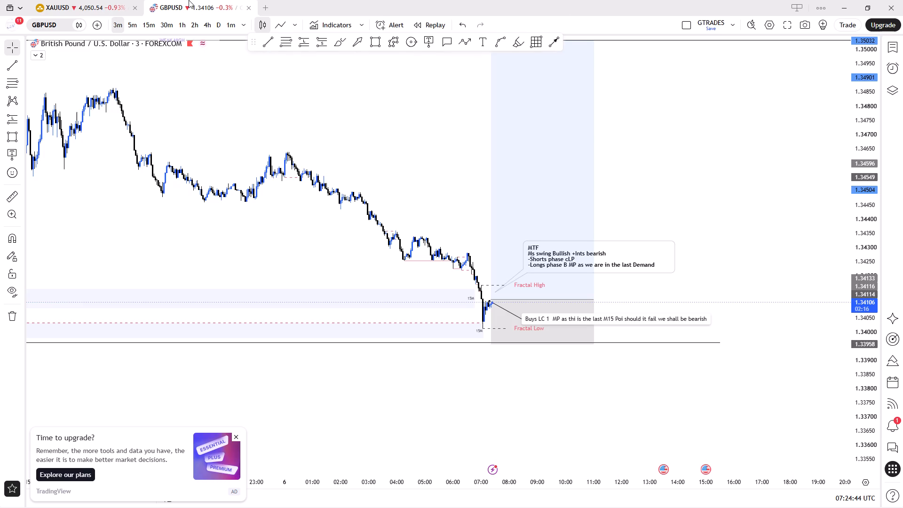
On the EURUSD 4-hour chart, enlarge the latest 4H demand zone to span 3 Nov 06:00 to 6 Nov 02:00, with its bottom at about 1.11745.
{"action": "key", "text": "Down"}
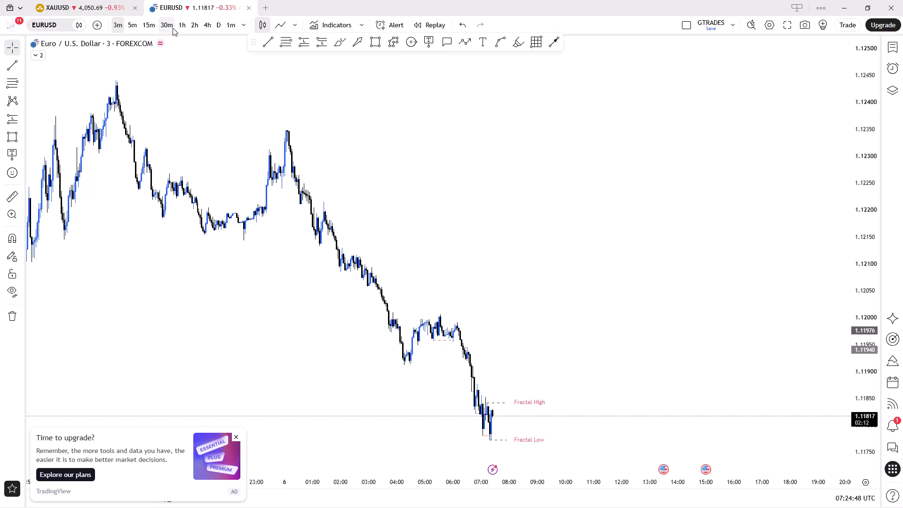
{"action": "left_click", "coordinate": [203, 25]}
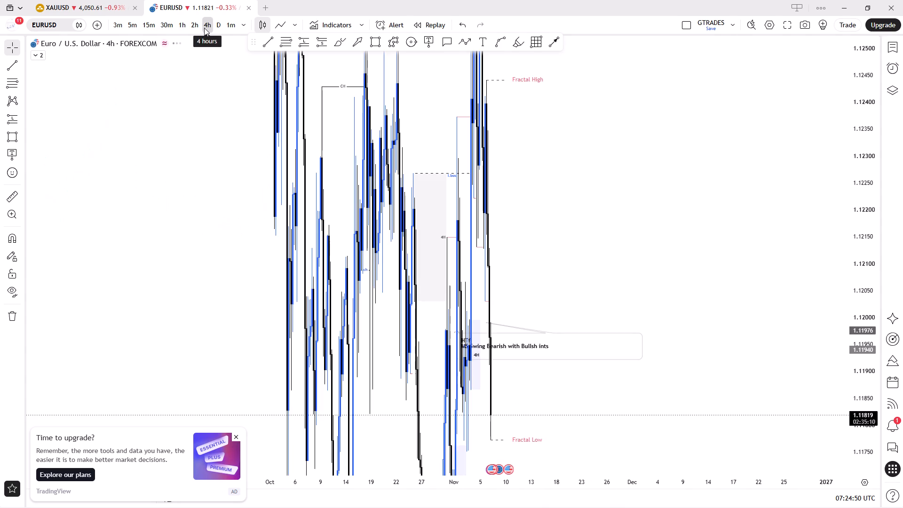
{"action": "right_click", "coordinate": [544, 214]}
{"action": "left_click", "coordinate": [559, 226]}
{"action": "scroll", "coordinate": [674, 214], "scroll_direction": "up", "scroll_amount": 5}
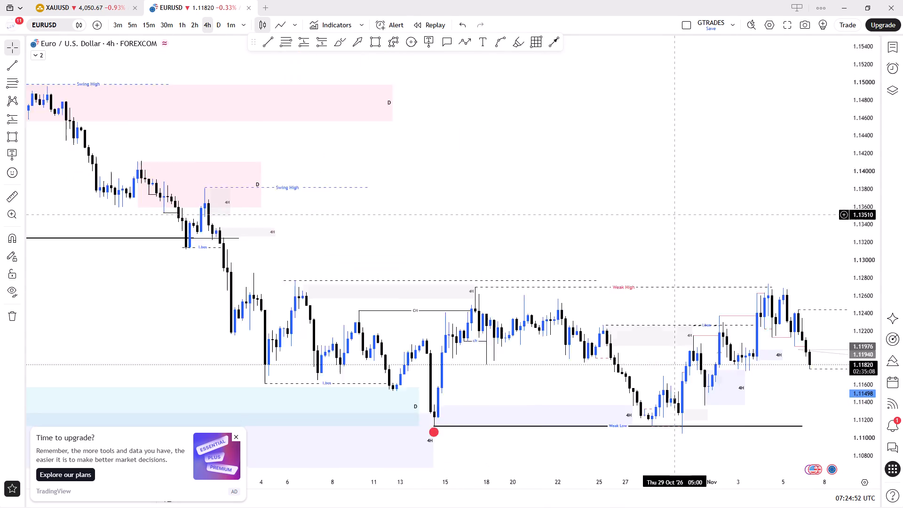
{"action": "scroll", "coordinate": [674, 214], "scroll_direction": "up", "scroll_amount": 5}
{"action": "left_click_drag", "start_coordinate": [697, 310], "coordinate": [535, 331]}
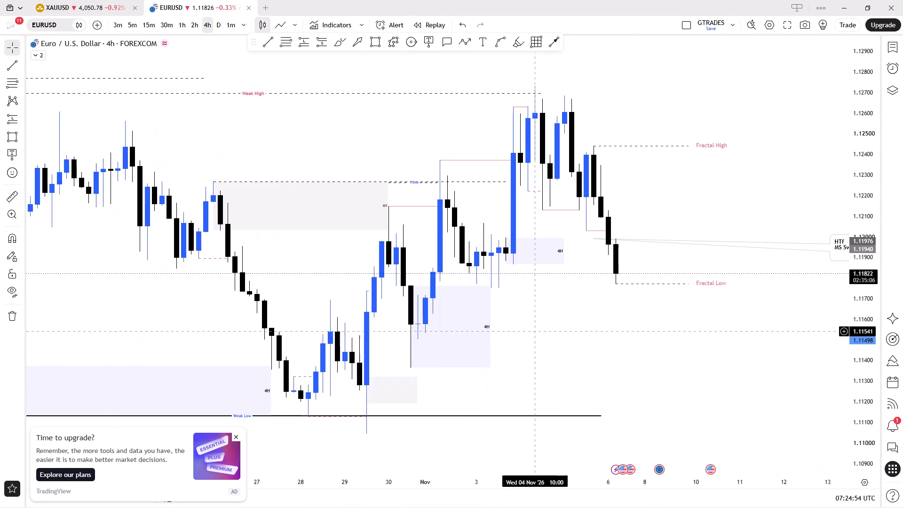
{"action": "left_click_drag", "start_coordinate": [535, 331], "coordinate": [535, 331]}
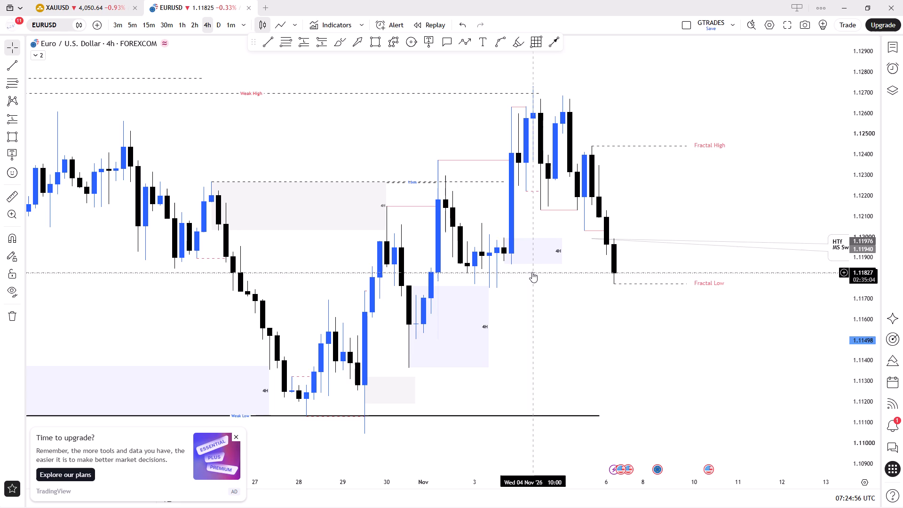
{"action": "left_click_drag", "start_coordinate": [503, 264], "coordinate": [507, 270]}
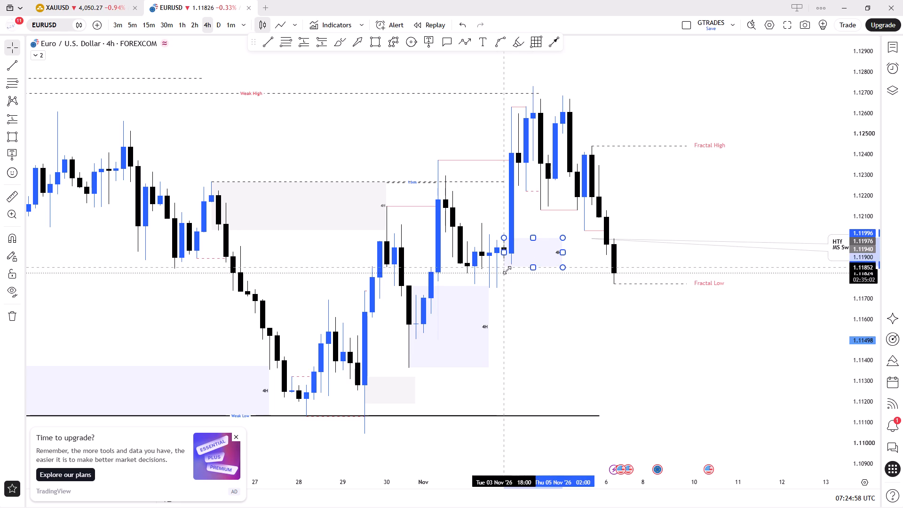
{"action": "left_click_drag", "start_coordinate": [507, 270], "coordinate": [488, 285]}
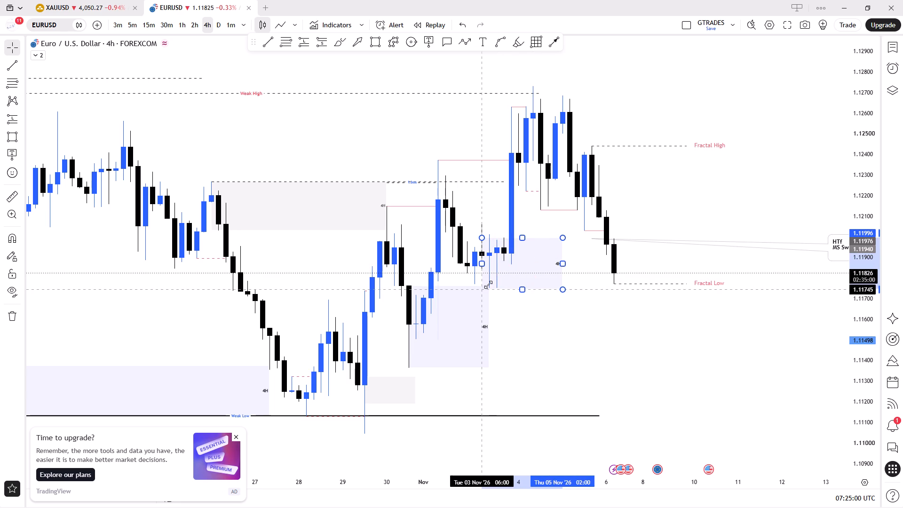
{"action": "left_click_drag", "start_coordinate": [488, 285], "coordinate": [483, 289]}
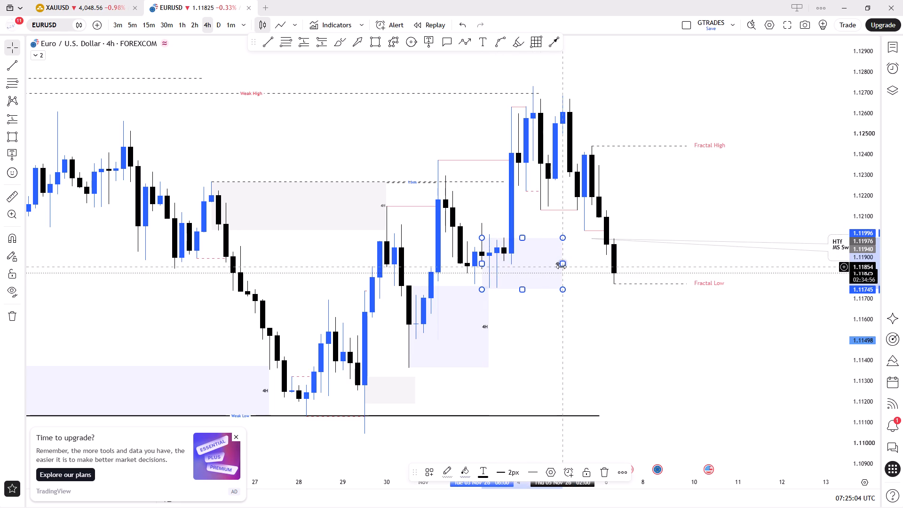
{"action": "left_click_drag", "start_coordinate": [562, 264], "coordinate": [605, 270]}
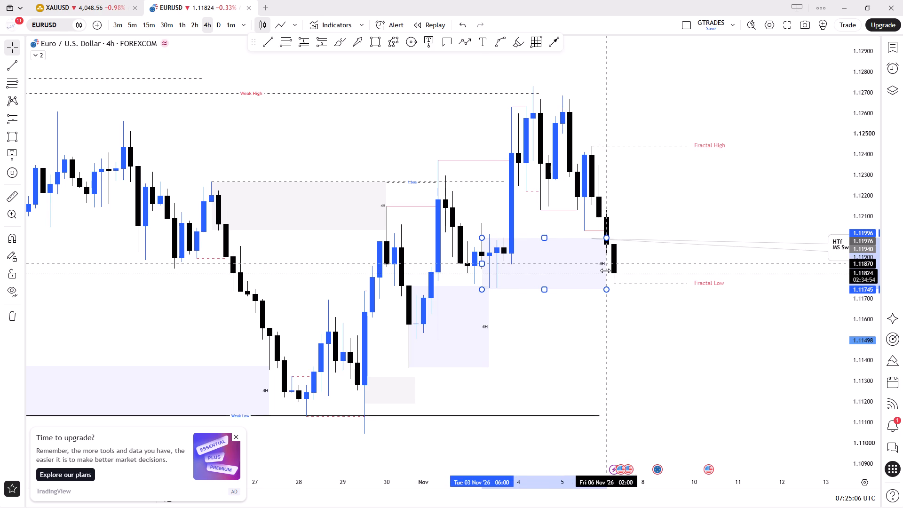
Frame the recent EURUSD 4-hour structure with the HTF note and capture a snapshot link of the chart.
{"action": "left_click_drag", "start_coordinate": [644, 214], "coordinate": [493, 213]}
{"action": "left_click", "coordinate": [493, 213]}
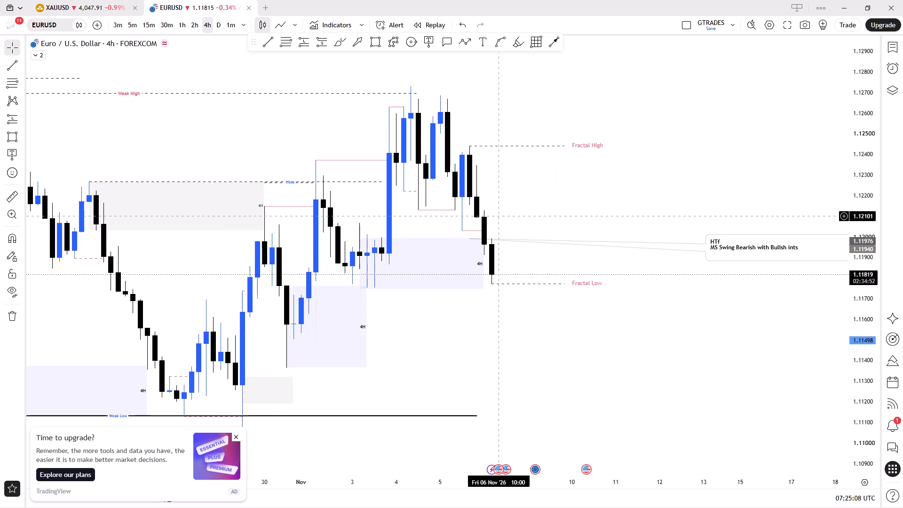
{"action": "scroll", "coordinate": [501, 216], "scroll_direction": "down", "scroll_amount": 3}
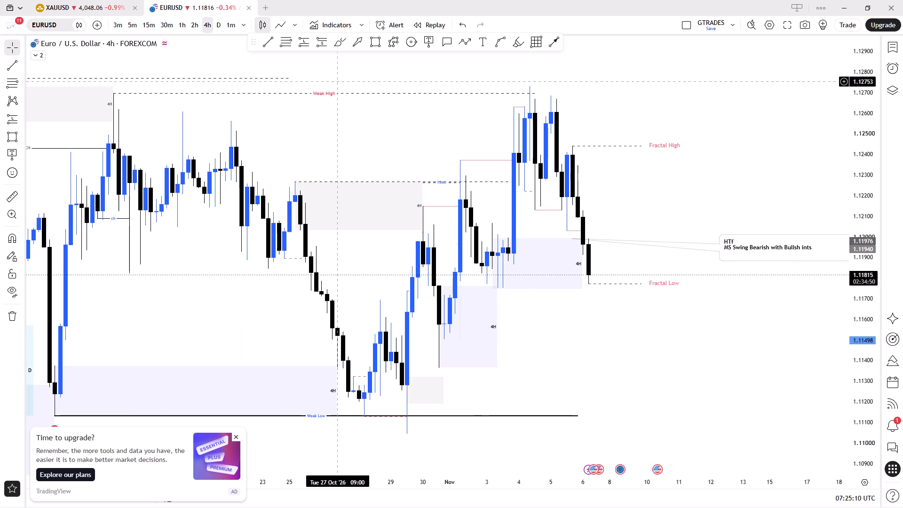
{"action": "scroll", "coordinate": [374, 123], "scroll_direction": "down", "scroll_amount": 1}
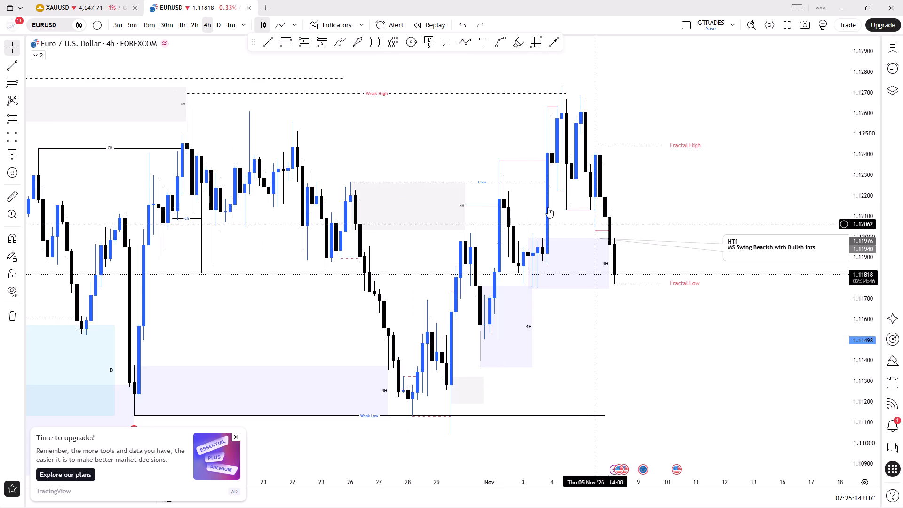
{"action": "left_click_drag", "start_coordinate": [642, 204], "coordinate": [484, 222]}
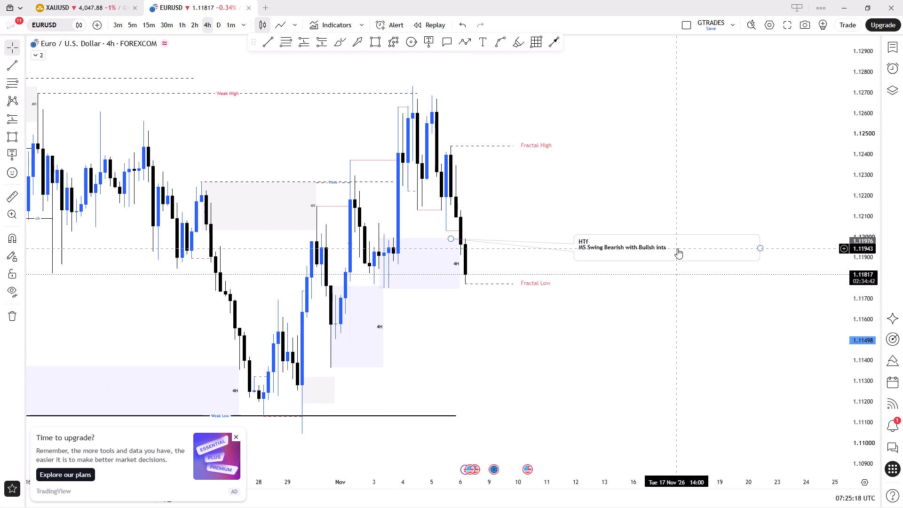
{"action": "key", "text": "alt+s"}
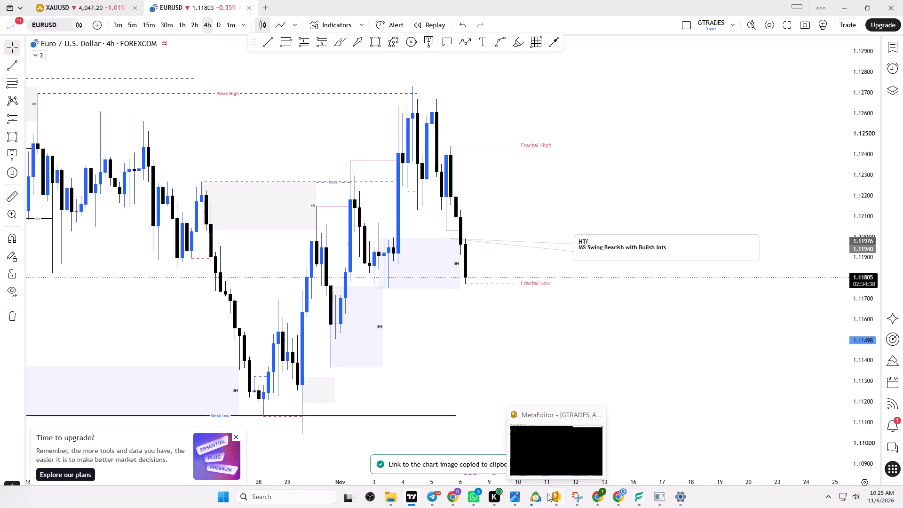
Change the EURUSD HTF callout's swing bias from "Bearish" to "Bullish", so it reads "MS Swing Bullish with Bullsh ints".
{"action": "left_click", "coordinate": [603, 242]}
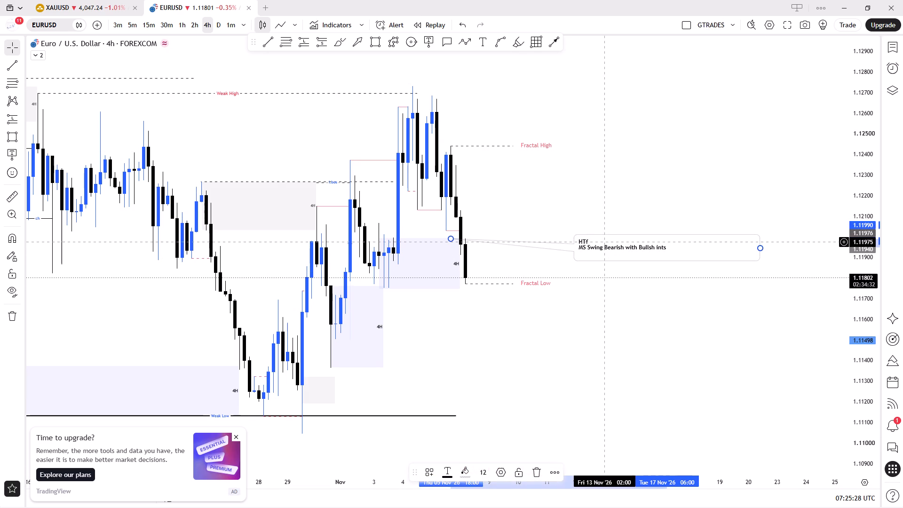
{"action": "left_click", "coordinate": [494, 201]}
{"action": "scroll", "coordinate": [501, 203], "scroll_direction": "down", "scroll_amount": 4}
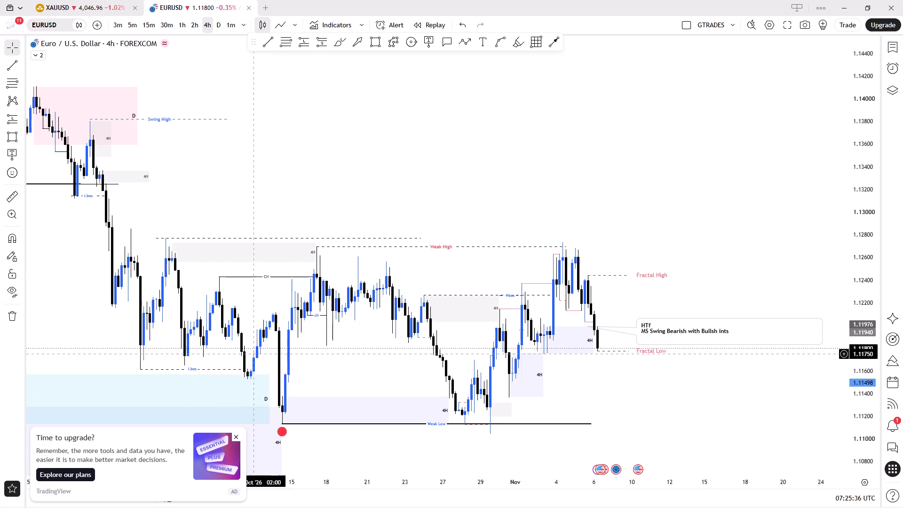
{"action": "scroll", "coordinate": [634, 304], "scroll_direction": "up", "scroll_amount": 4}
{"action": "left_click", "coordinate": [616, 254]}
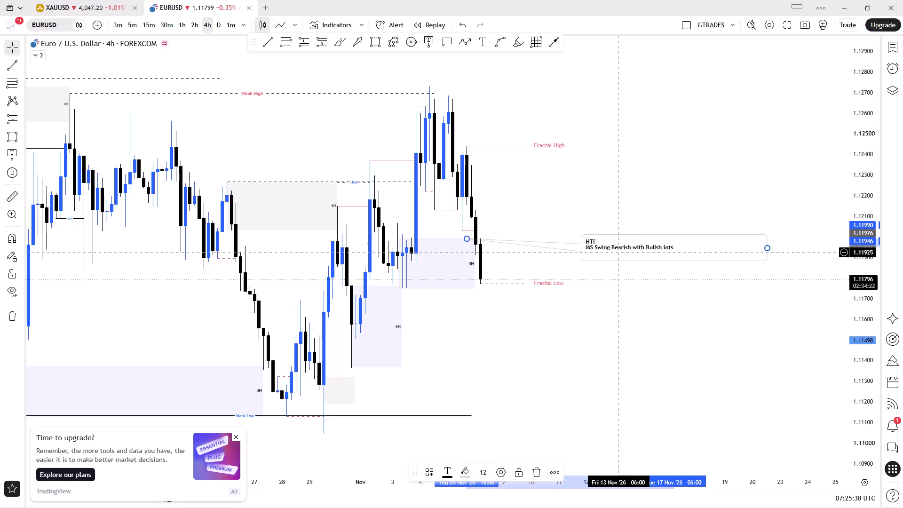
{"action": "left_click", "coordinate": [616, 248]}
{"action": "left_click", "coordinate": [610, 246]}
{"action": "left_click_drag", "start_coordinate": [612, 246], "coordinate": [630, 250]}
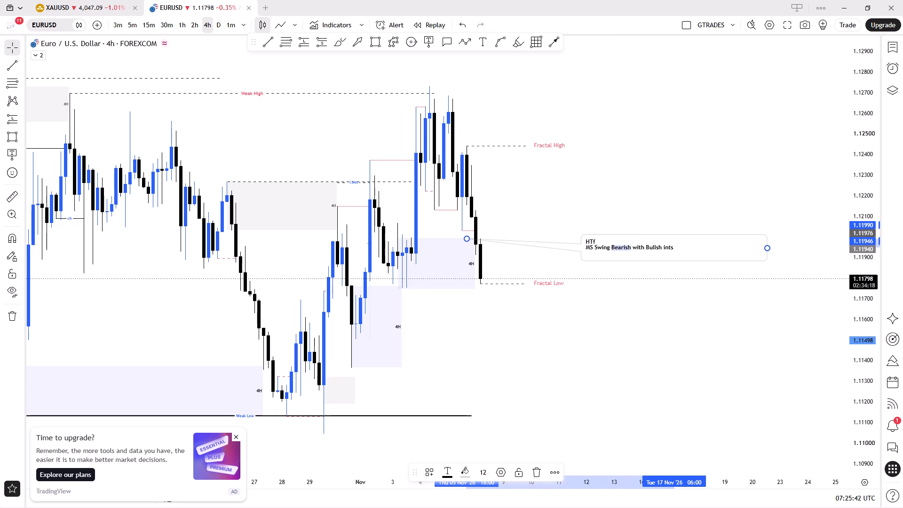
{"action": "type", "text": "Bullis"}
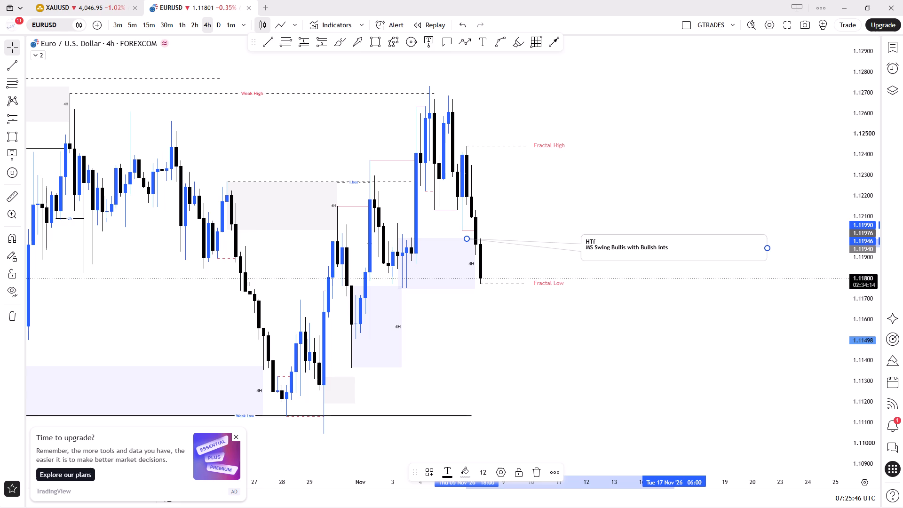
{"action": "key", "text": "h"}
{"action": "left_click", "coordinate": [634, 211]}
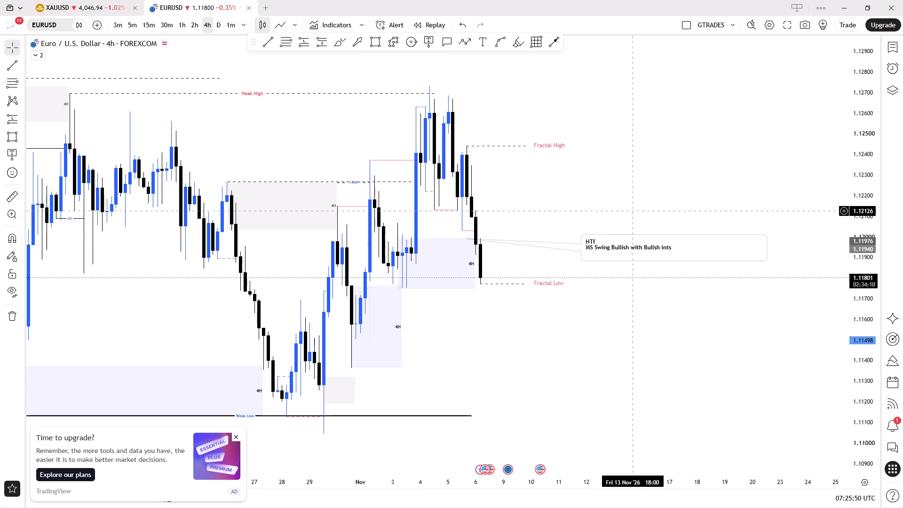
Capture a snapshot link of the corrected EURUSD 4-hour chart and open it in Chrome in place of the 15-minute XAUUSD snapshot.
{"action": "key", "text": "alt+s"}
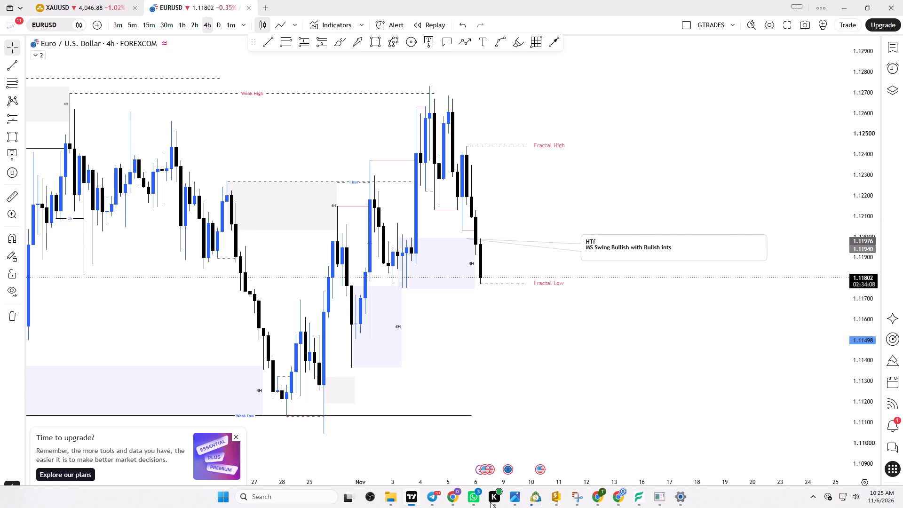
{"action": "left_click", "coordinate": [598, 500]}
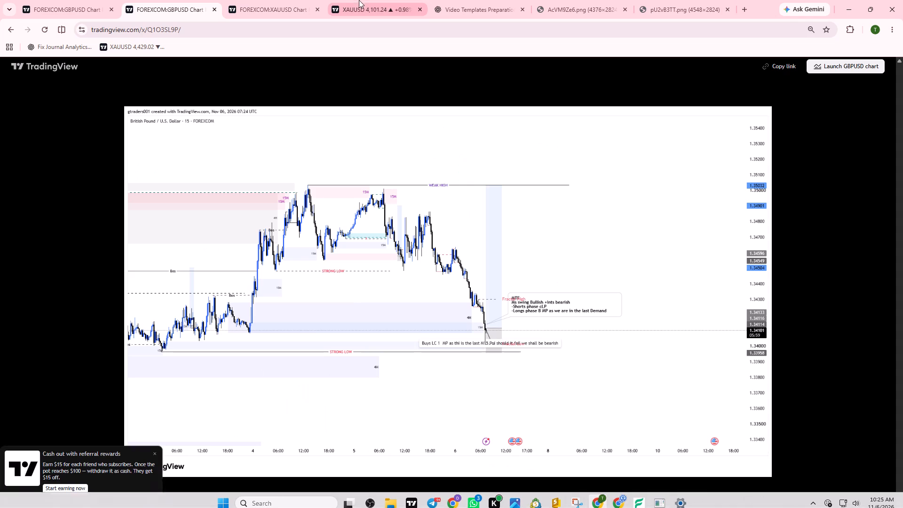
{"action": "left_click", "coordinate": [279, 11]}
{"action": "left_click", "coordinate": [280, 35]}
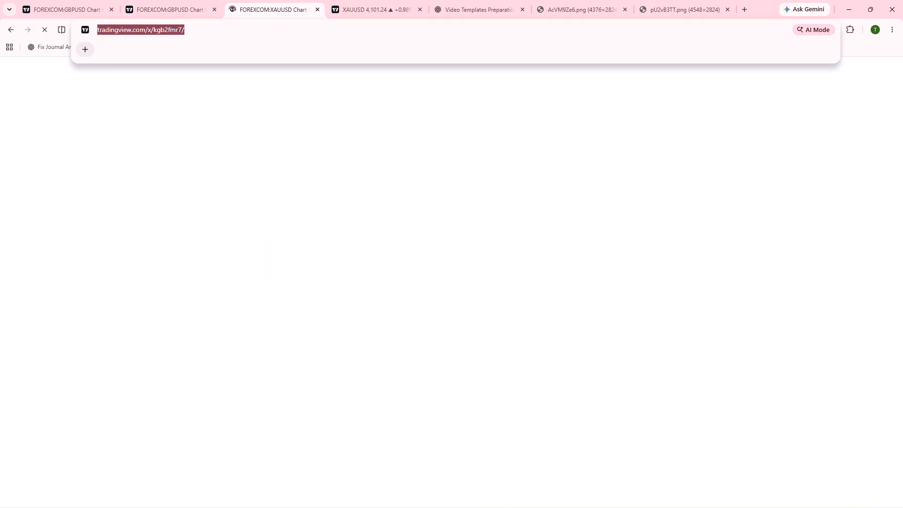
{"action": "key", "text": "ctrl+v"}
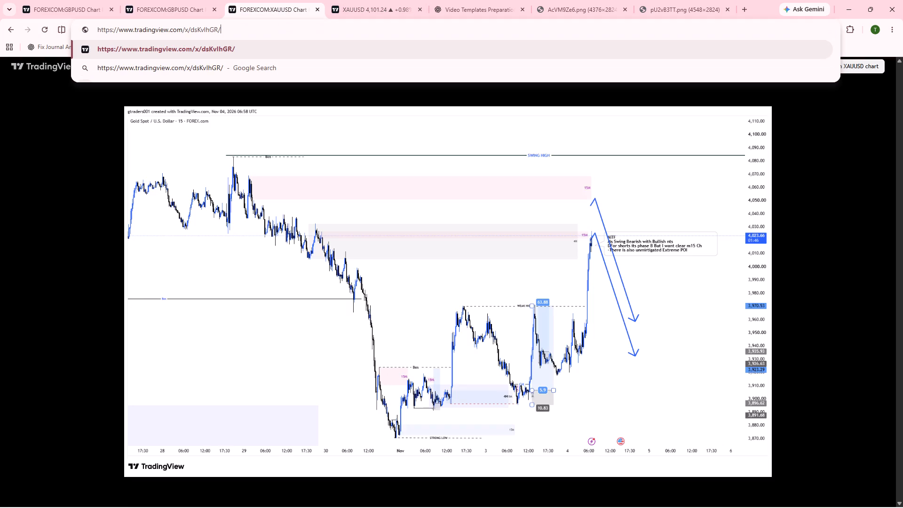
{"action": "key", "text": "Return"}
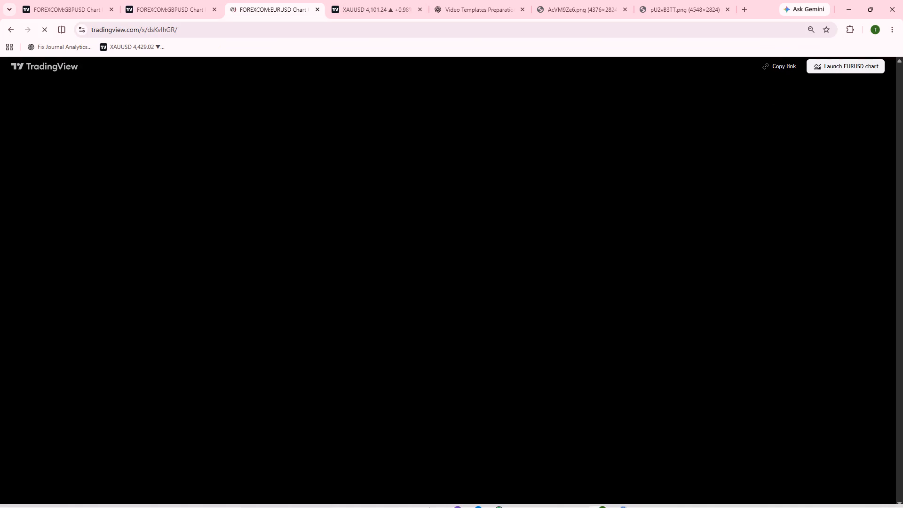
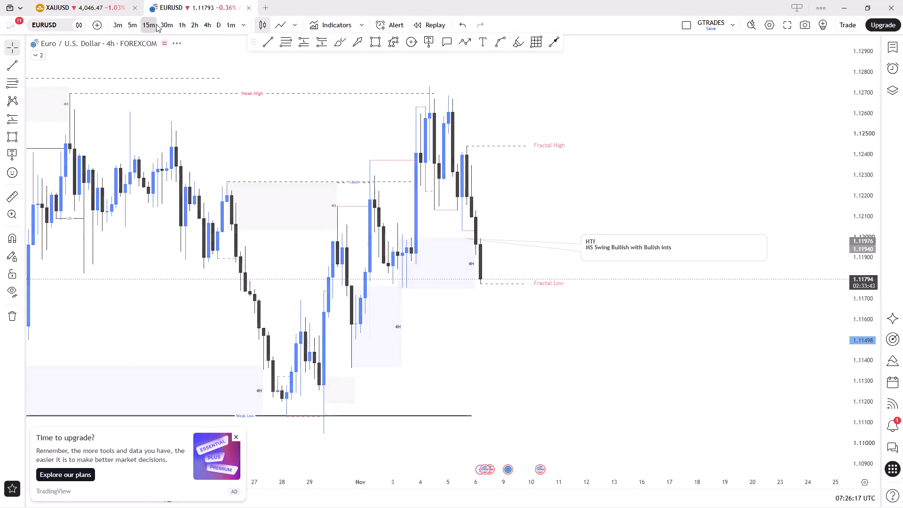
On the EURUSD 15-minute chart, move the MTF callout below the latest drop, with its pointer at about 1.11808 on 6 Nov 06:00.
{"action": "right_click", "coordinate": [358, 177]}
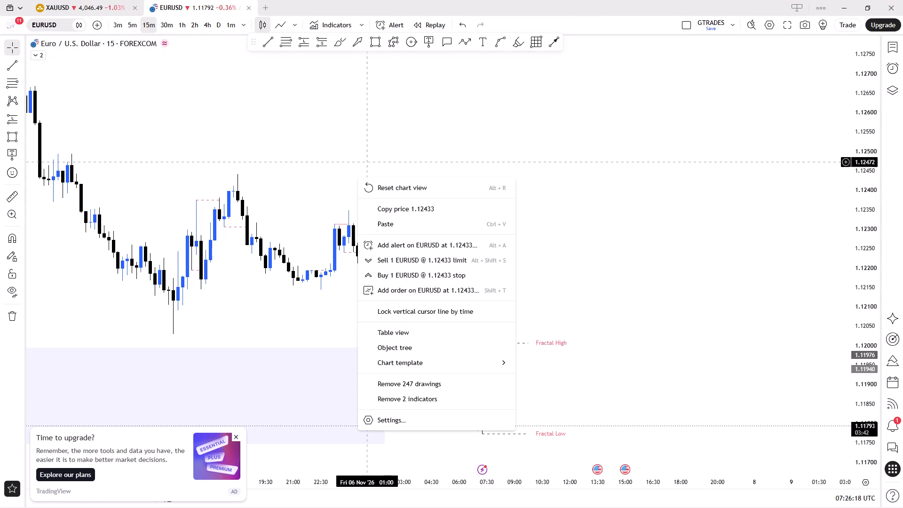
{"action": "left_click", "coordinate": [386, 185]}
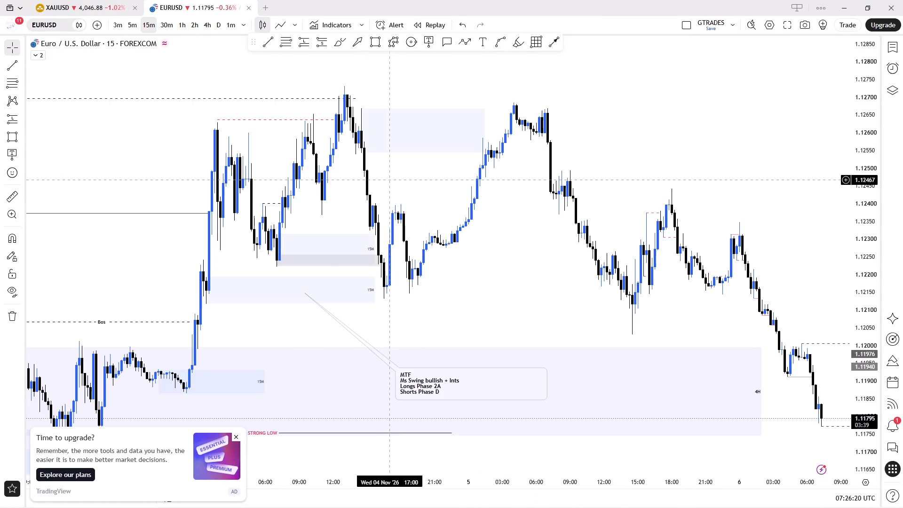
{"action": "scroll", "coordinate": [390, 180], "scroll_direction": "down", "scroll_amount": 5}
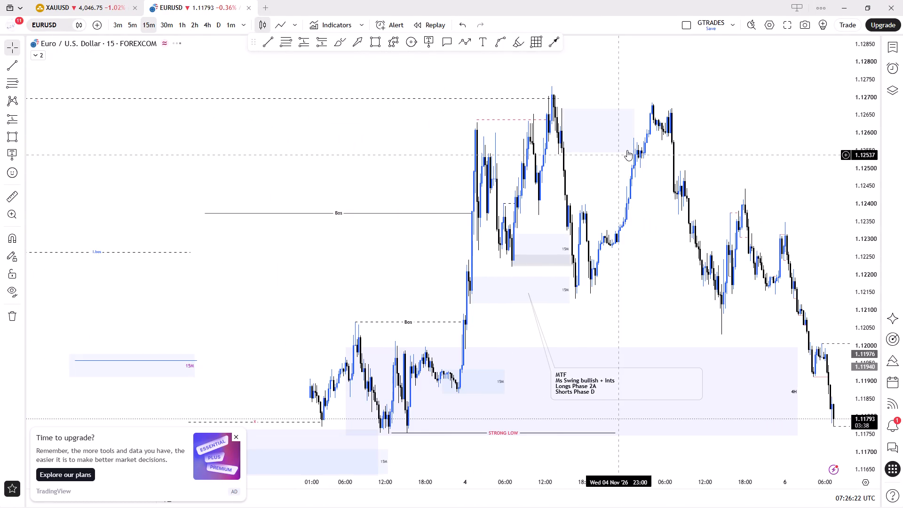
{"action": "scroll", "coordinate": [685, 169], "scroll_direction": "up", "scroll_amount": 3, "text": "ctrl"}
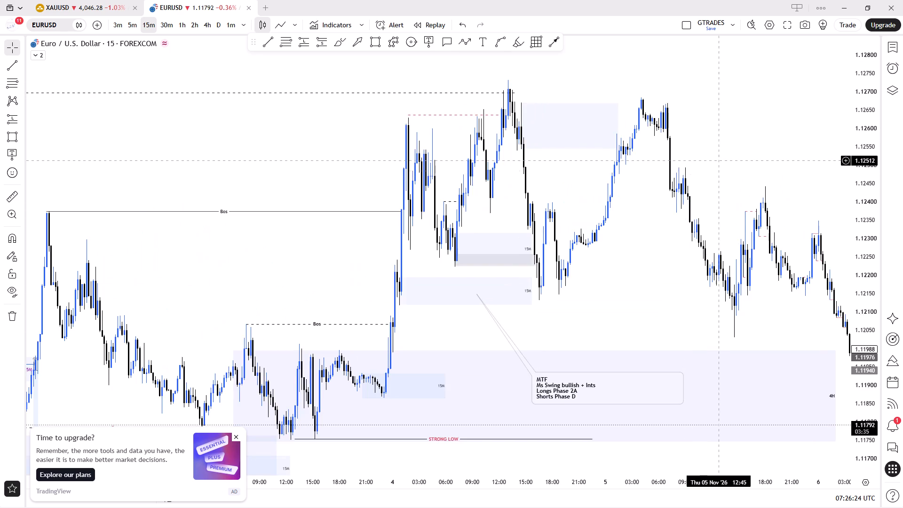
{"action": "scroll", "coordinate": [717, 160], "scroll_direction": "down", "scroll_amount": 4, "text": "ctrl"}
{"action": "left_click_drag", "start_coordinate": [708, 377], "coordinate": [578, 373]}
{"action": "left_click", "coordinate": [578, 373]}
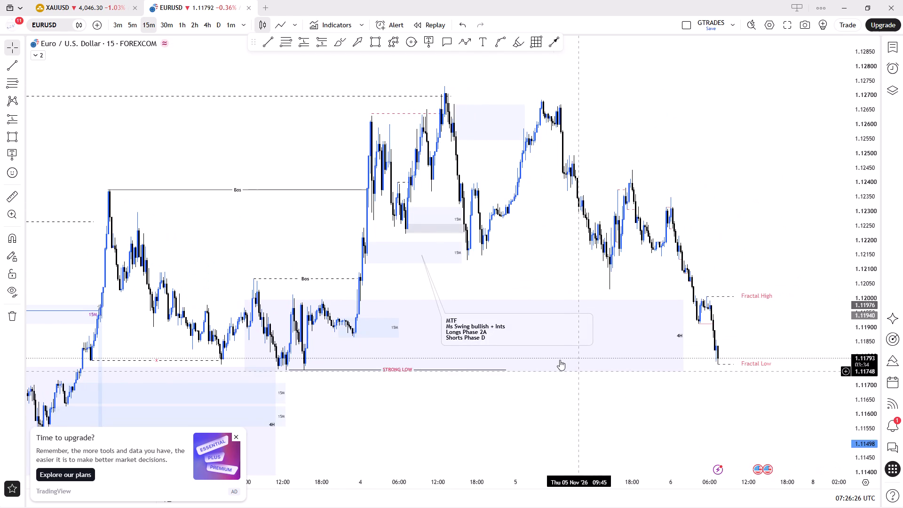
{"action": "left_click_drag", "start_coordinate": [501, 324], "coordinate": [671, 314]}
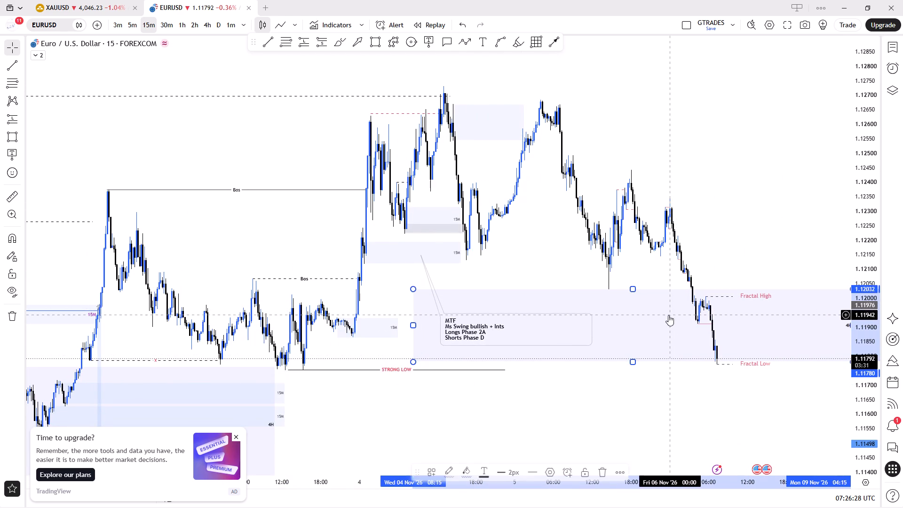
{"action": "key", "text": "ctrl+z"}
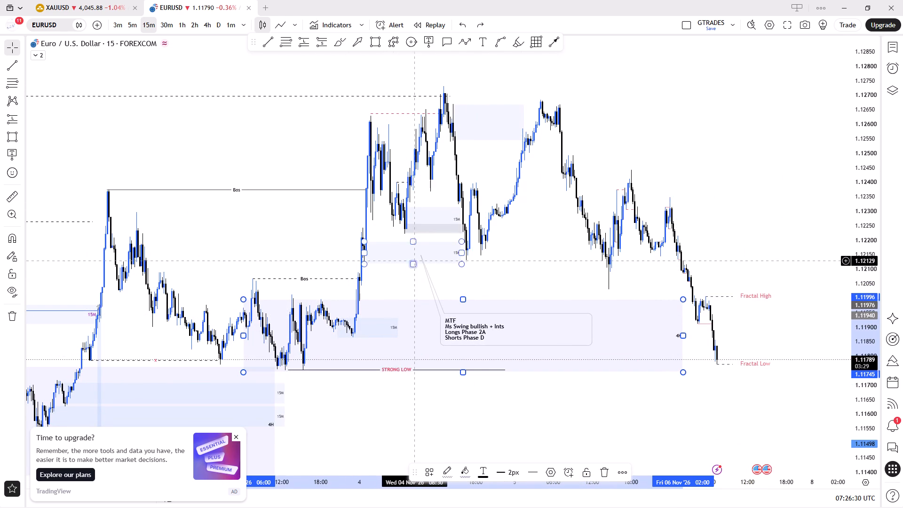
{"action": "left_click_drag", "start_coordinate": [419, 256], "coordinate": [708, 354]}
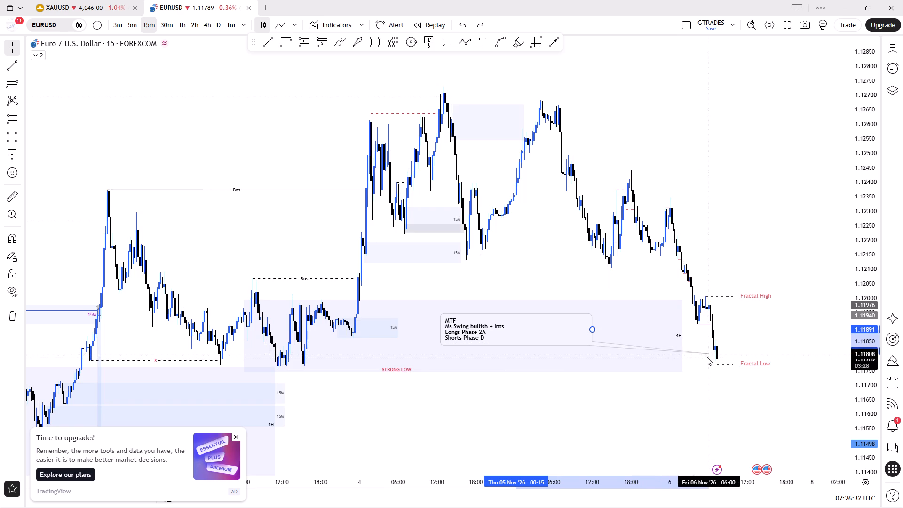
{"action": "left_click_drag", "start_coordinate": [547, 332], "coordinate": [711, 404]}
{"action": "left_click", "coordinate": [741, 363]}
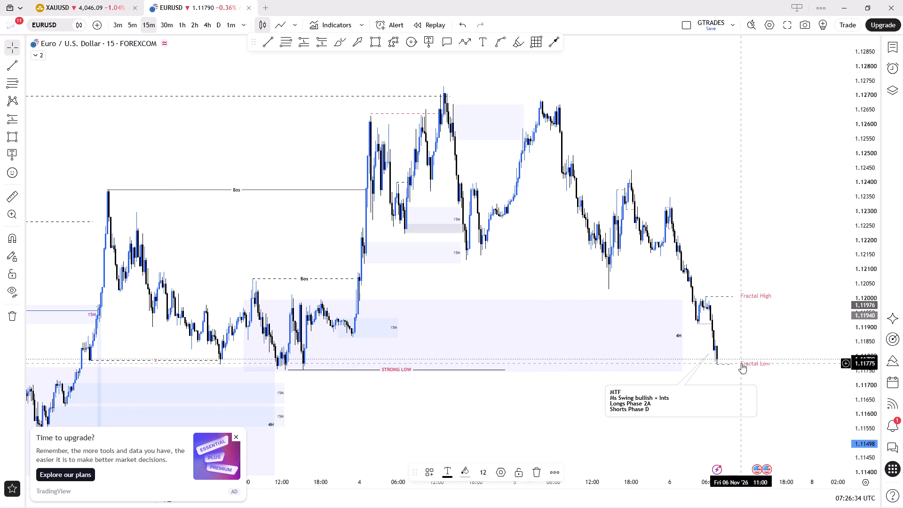
Duplicate the 15M demand zone onto the candle at the strong low, spanning 1.11842 to 1.11753 and extending to 6 Nov 07:30.
{"action": "scroll", "coordinate": [698, 333], "scroll_direction": "up", "scroll_amount": 4, "text": "ctrl"}
{"action": "left_click_drag", "start_coordinate": [871, 283], "coordinate": [871, 282]}
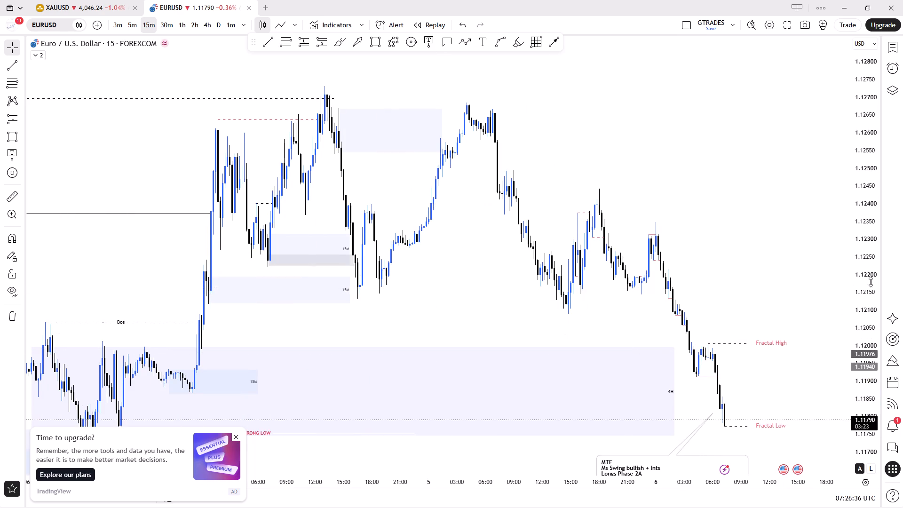
{"action": "left_click_drag", "start_coordinate": [871, 282], "coordinate": [866, 270]}
{"action": "left_click_drag", "start_coordinate": [864, 268], "coordinate": [856, 263]}
{"action": "left_click_drag", "start_coordinate": [792, 257], "coordinate": [777, 69]}
{"action": "scroll", "coordinate": [388, 197], "scroll_direction": "down", "scroll_amount": 2, "text": "ctrl"}
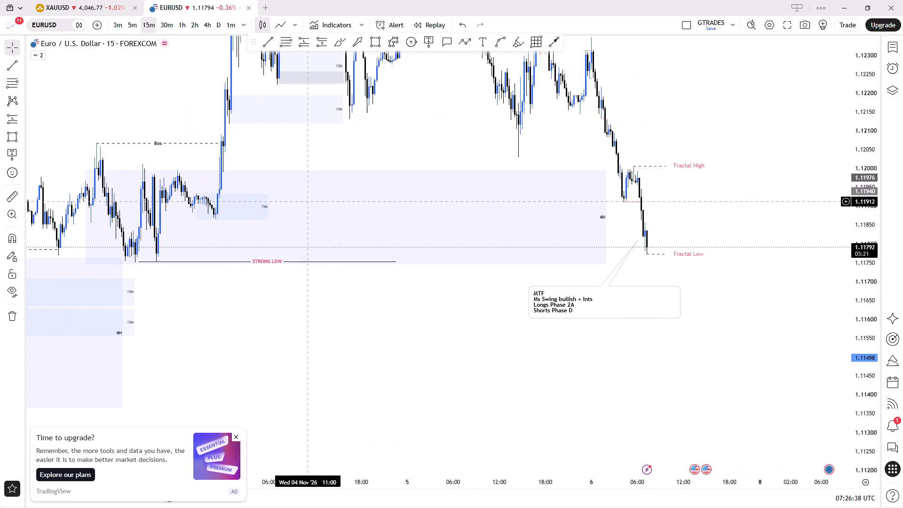
{"action": "left_click", "coordinate": [269, 205]}
{"action": "left_click_drag", "start_coordinate": [256, 203], "coordinate": [221, 250], "text": "ctrl"}
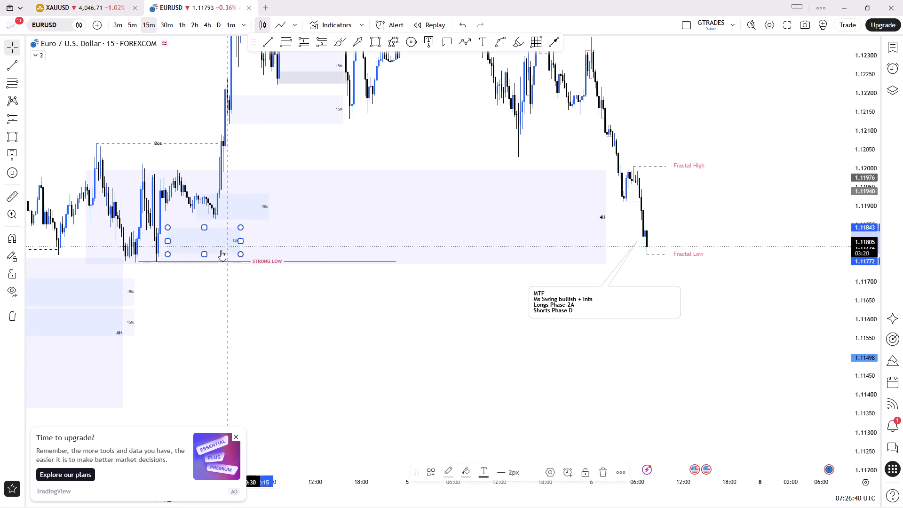
{"action": "left_click_drag", "start_coordinate": [221, 250], "coordinate": [209, 254], "text": "ctrl"}
{"action": "left_click_drag", "start_coordinate": [148, 238], "coordinate": [154, 229]}
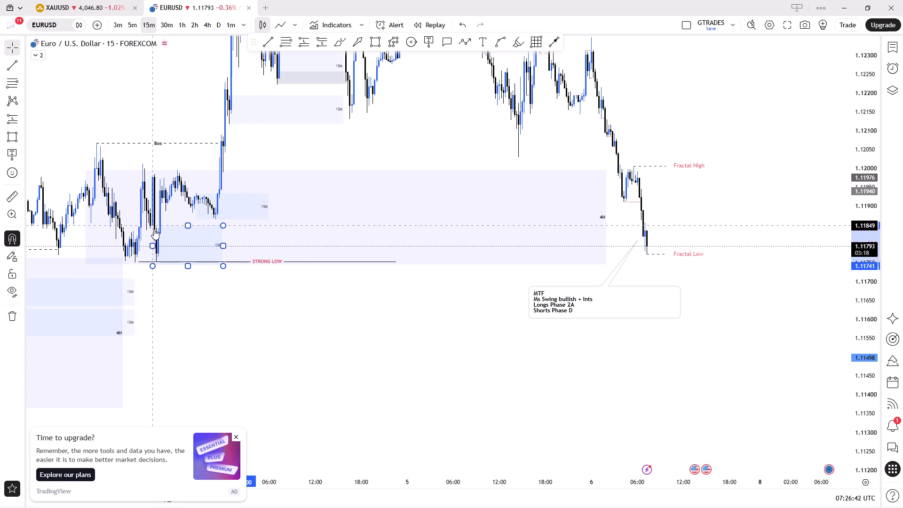
{"action": "left_click_drag", "start_coordinate": [154, 229], "coordinate": [155, 227]}
{"action": "left_click", "coordinate": [156, 266]}
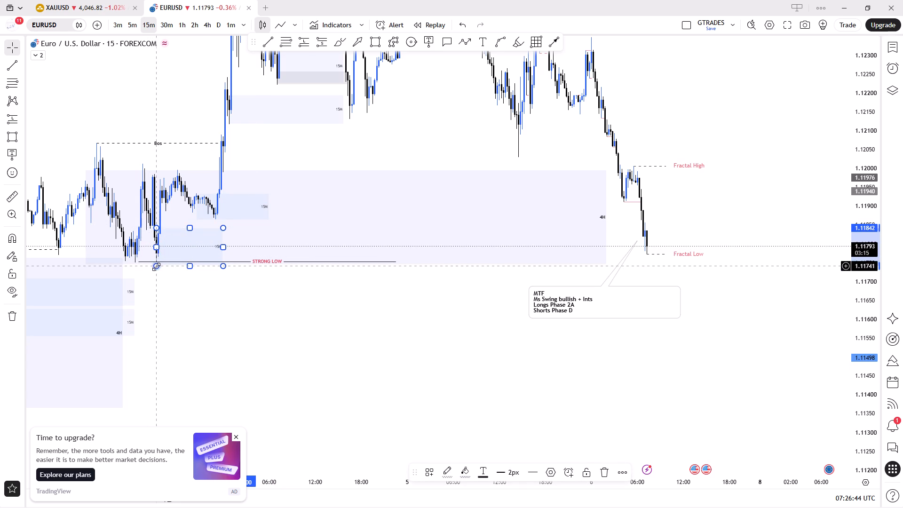
{"action": "left_click_drag", "start_coordinate": [222, 245], "coordinate": [512, 255]}
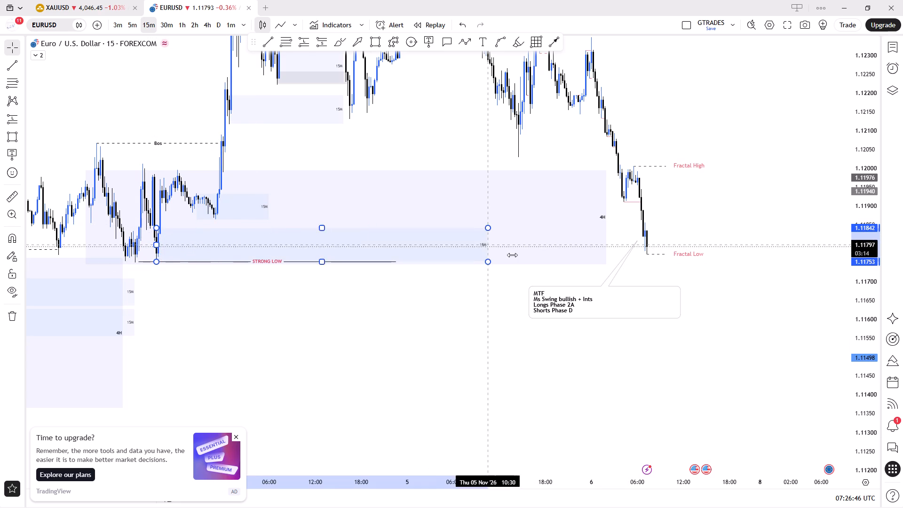
{"action": "left_click_drag", "start_coordinate": [512, 255], "coordinate": [648, 260]}
Shift the MTF callout box further along the time axis so it sits beneath the Fractal Low.
{"action": "left_click_drag", "start_coordinate": [621, 297], "coordinate": [642, 301]}
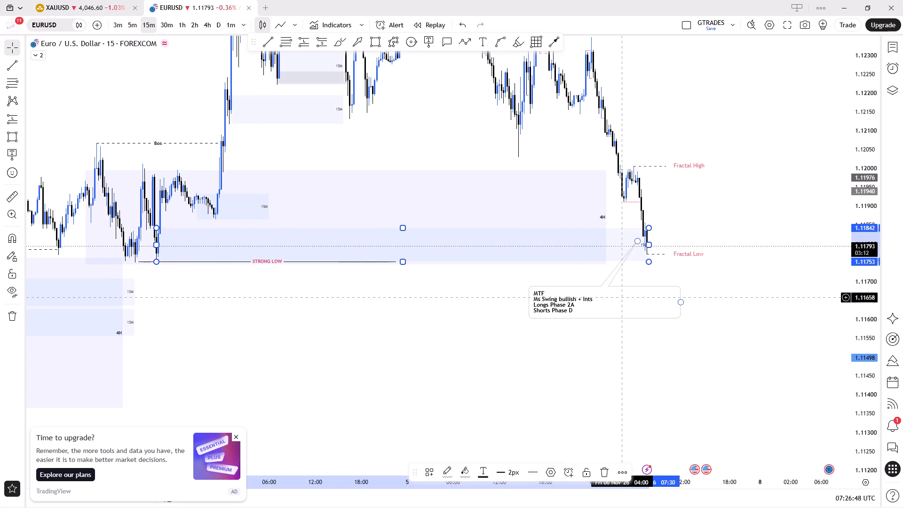
{"action": "left_click_drag", "start_coordinate": [642, 301], "coordinate": [696, 300]}
Rewrite the MTF callout's structure line as "Ms Swing bullish with bearish Ints".
{"action": "left_click", "coordinate": [657, 302]}
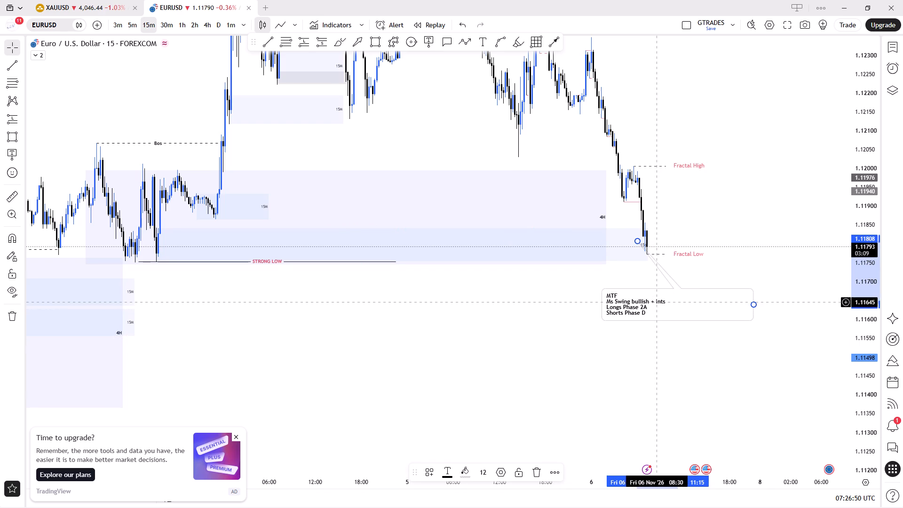
{"action": "left_click", "coordinate": [655, 302]}
{"action": "left_click_drag", "start_coordinate": [656, 302], "coordinate": [665, 302]}
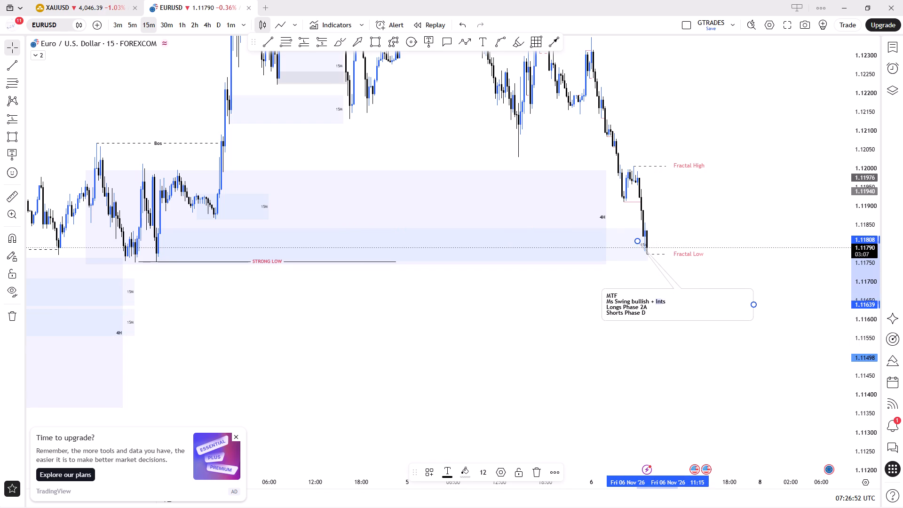
{"action": "left_click_drag", "start_coordinate": [665, 302], "coordinate": [665, 302]}
{"action": "key", "text": "BackSpace"}
{"action": "key", "text": "BackSpace"}
{"action": "key", "text": "BackSpace"}
{"action": "type", "text": "with bearish"}
{"action": "key", "text": "space"}
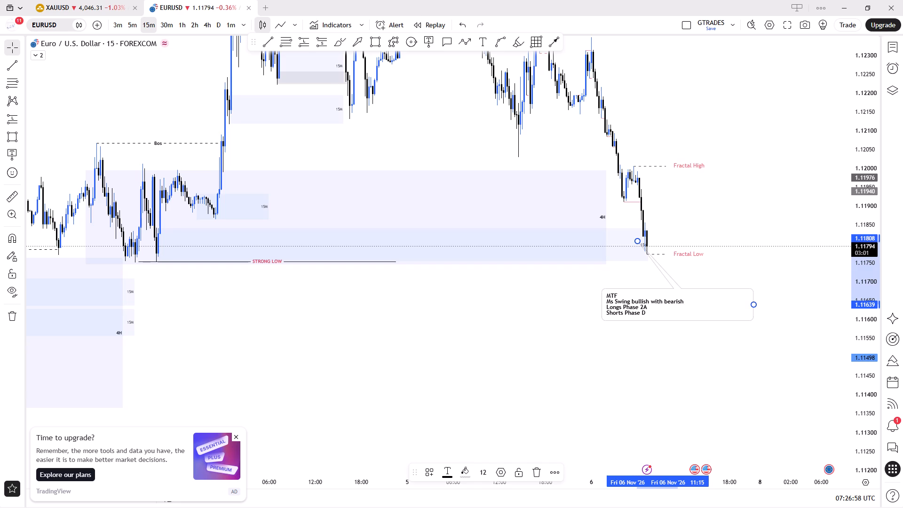
{"action": "type", "text": "Ints"}
{"action": "key", "text": "space"}
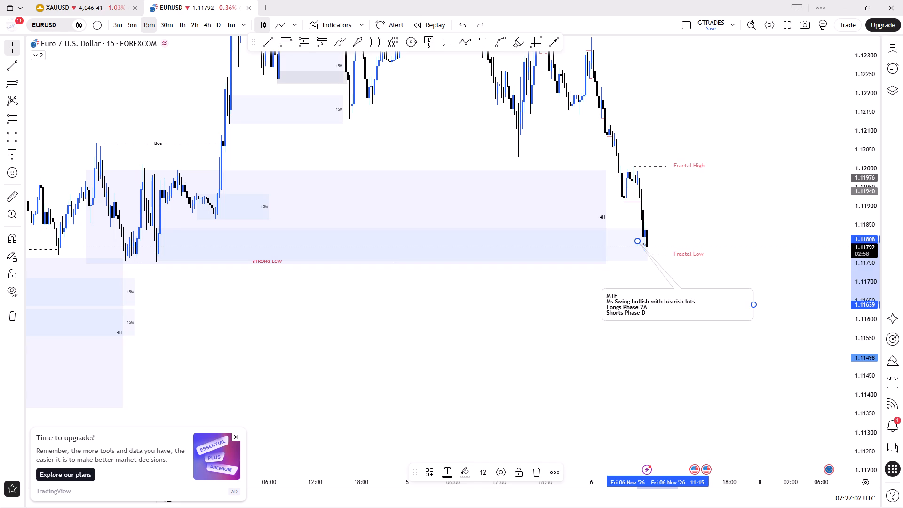
Change the MTF callout's phase lines to "Longs Phase B HP" and "Shorts Phase C LP".
{"action": "left_click", "coordinate": [650, 310]}
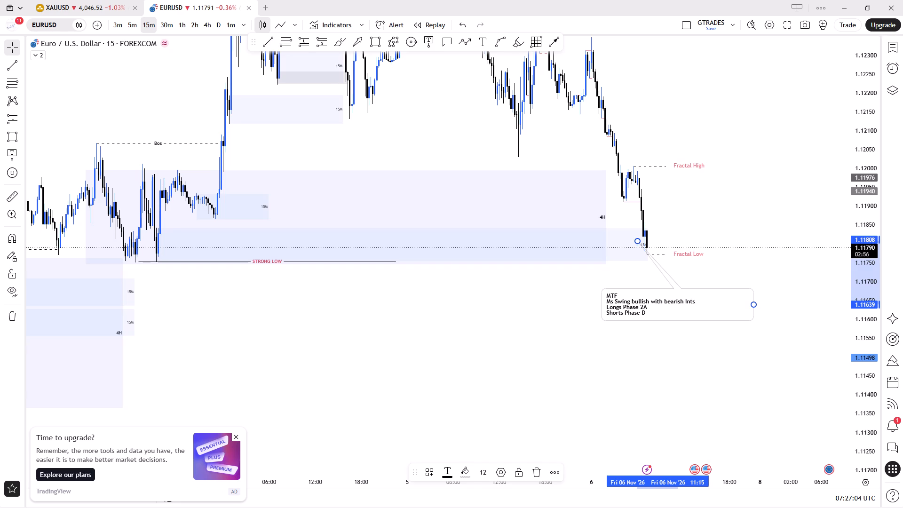
{"action": "key", "text": "BackSpace"}
{"action": "key", "text": "BackSpace"}
{"action": "key", "text": "shift+b"}
{"action": "key", "text": "Down"}
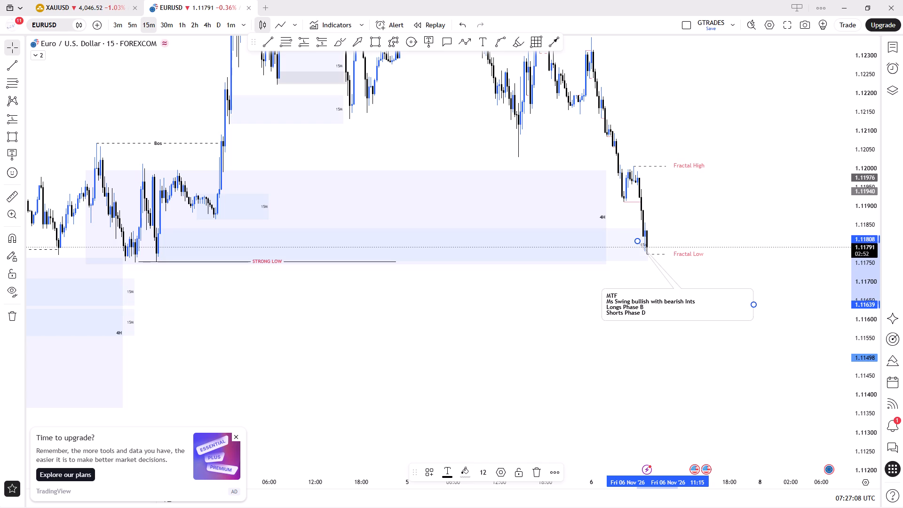
{"action": "key", "text": "Down"}
{"action": "key", "text": "Right"}
{"action": "key", "text": "BackSpace"}
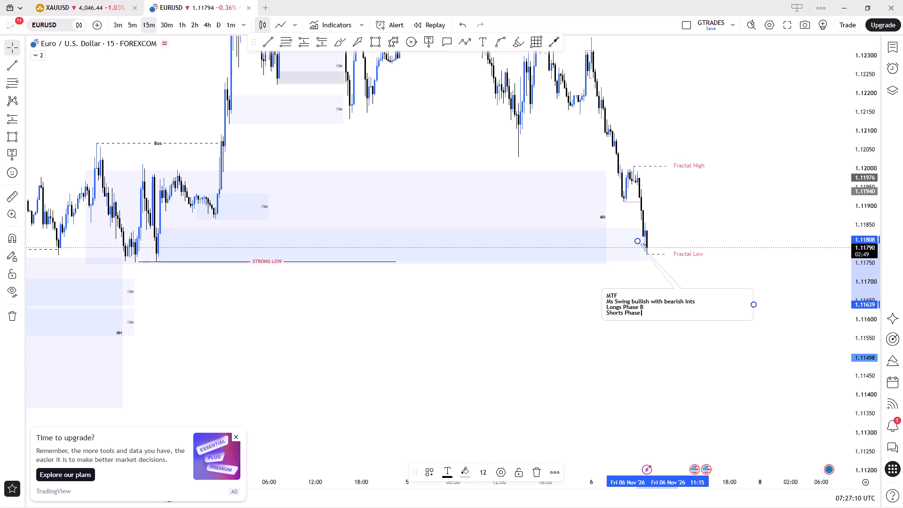
{"action": "type", "text": "C"}
{"action": "key", "text": "space"}
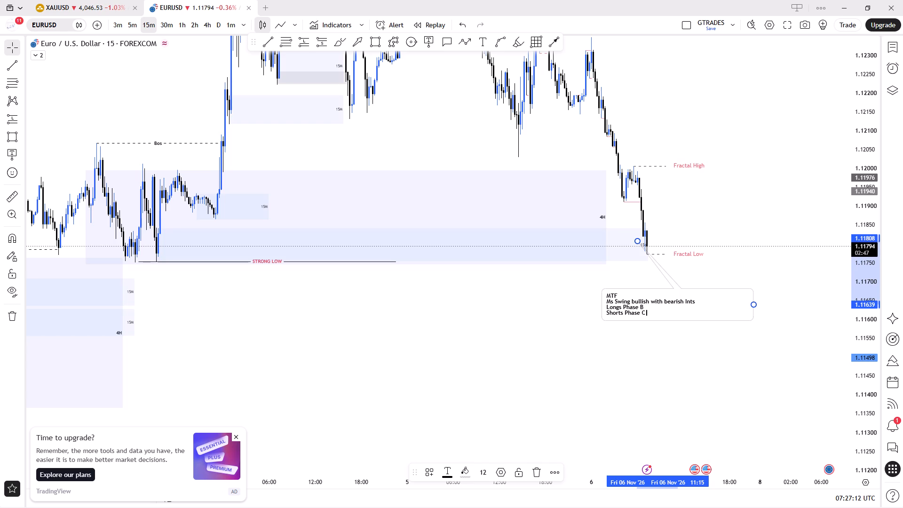
{"action": "key", "text": "l"}
{"action": "key", "text": "BackSpace"}
{"action": "type", "text": "LP"}
{"action": "key", "text": "Up"}
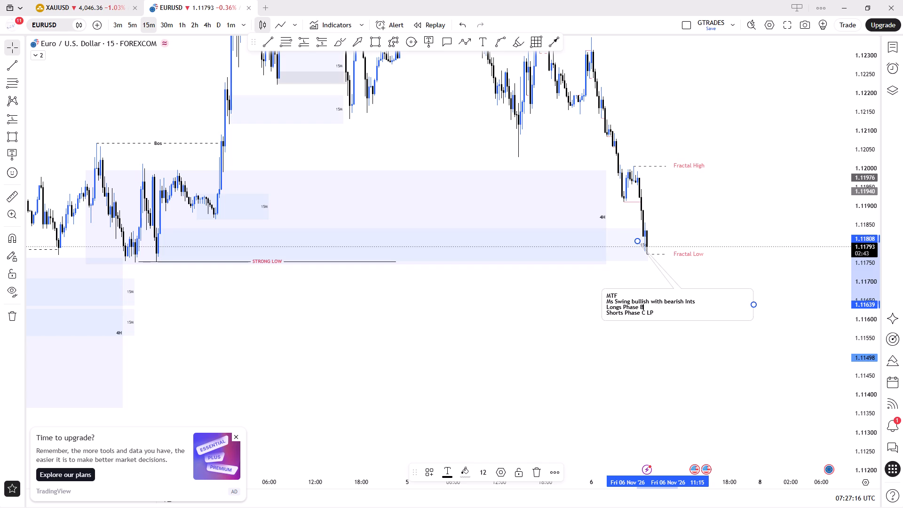
{"action": "key", "text": "space"}
{"action": "type", "text": "HP"}
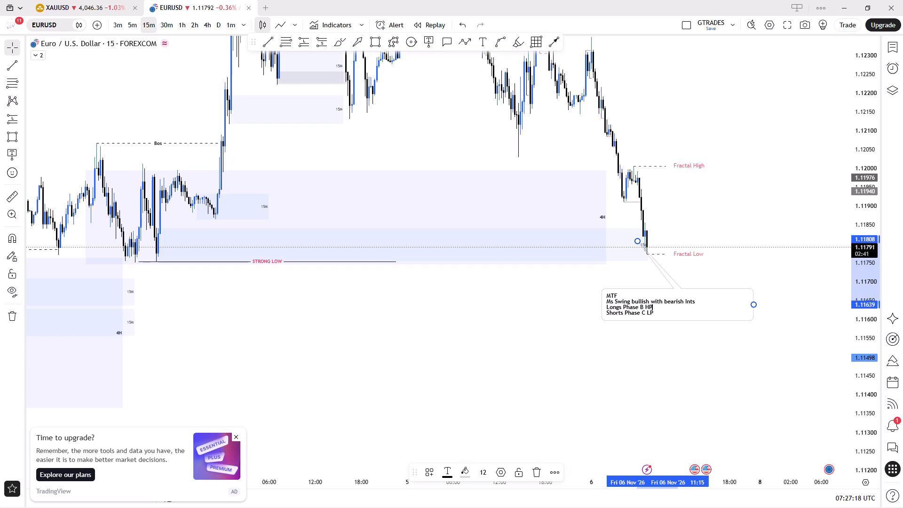
{"action": "left_click", "coordinate": [673, 232]}
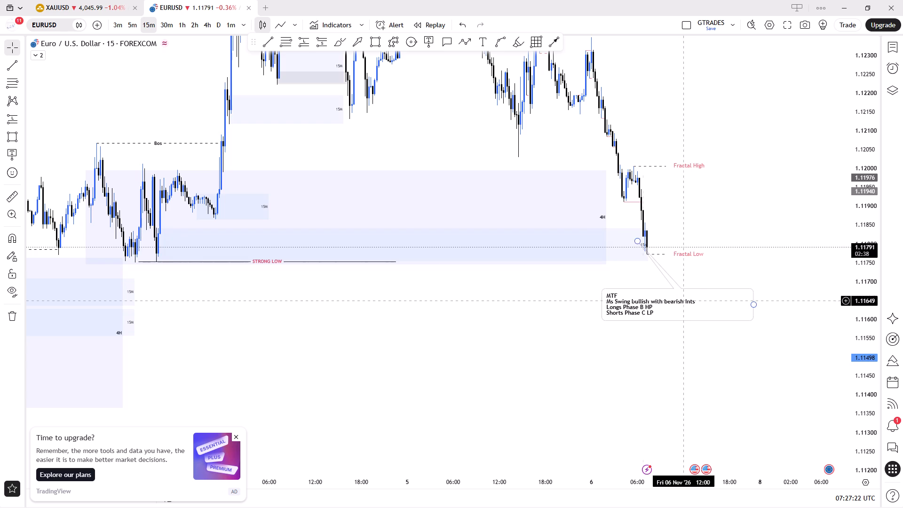
Move the MTF callout's pointer tip just beyond the latest candle, inside the new 15M zone.
{"action": "left_click_drag", "start_coordinate": [639, 240], "coordinate": [652, 243]}
Draw a horizontal trend line at 1.12030 from the 5 November swing low to the candles that break below it on 6 November.
{"action": "left_click_drag", "start_coordinate": [728, 201], "coordinate": [736, 203]}
{"action": "left_click_drag", "start_coordinate": [863, 171], "coordinate": [868, 199]}
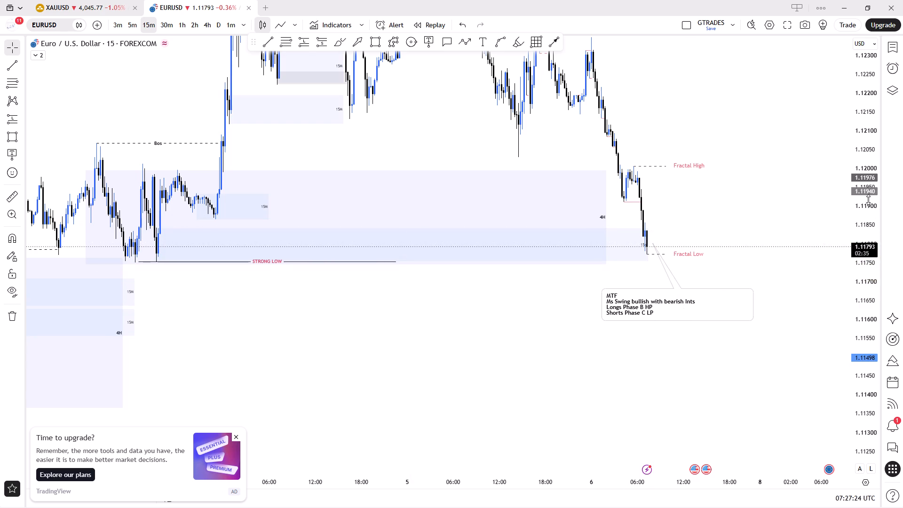
{"action": "left_click_drag", "start_coordinate": [868, 199], "coordinate": [858, 226]}
{"action": "left_click_drag", "start_coordinate": [785, 211], "coordinate": [785, 293]}
{"action": "left_click", "coordinate": [785, 293]}
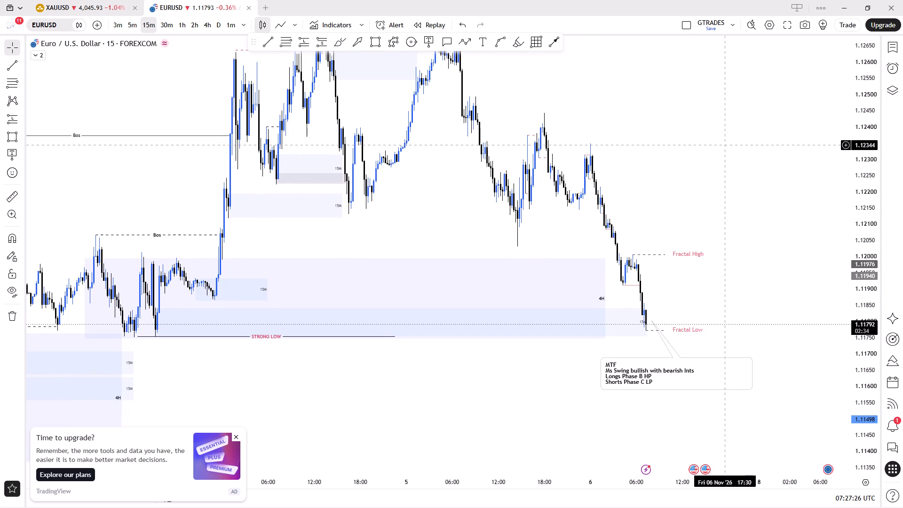
{"action": "left_click_drag", "start_coordinate": [866, 107], "coordinate": [806, 198]}
{"action": "left_click_drag", "start_coordinate": [707, 212], "coordinate": [646, 222]}
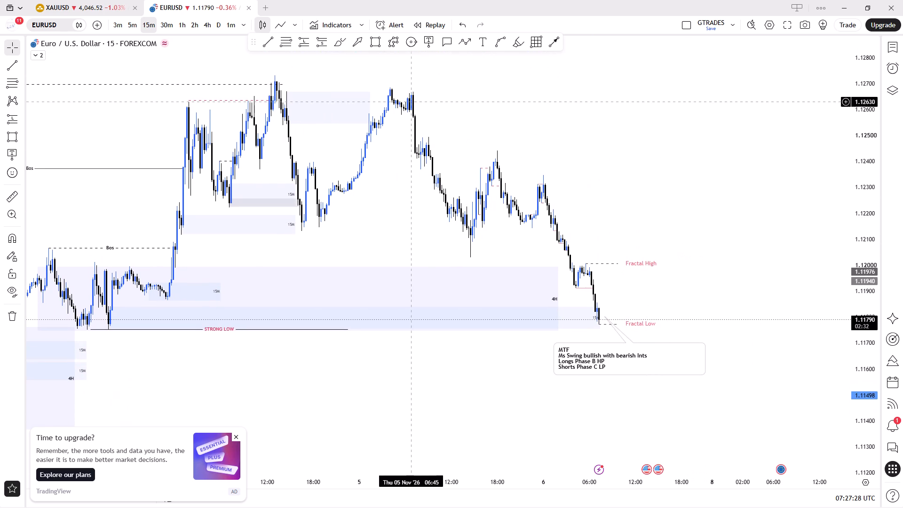
{"action": "left_click", "coordinate": [272, 48]}
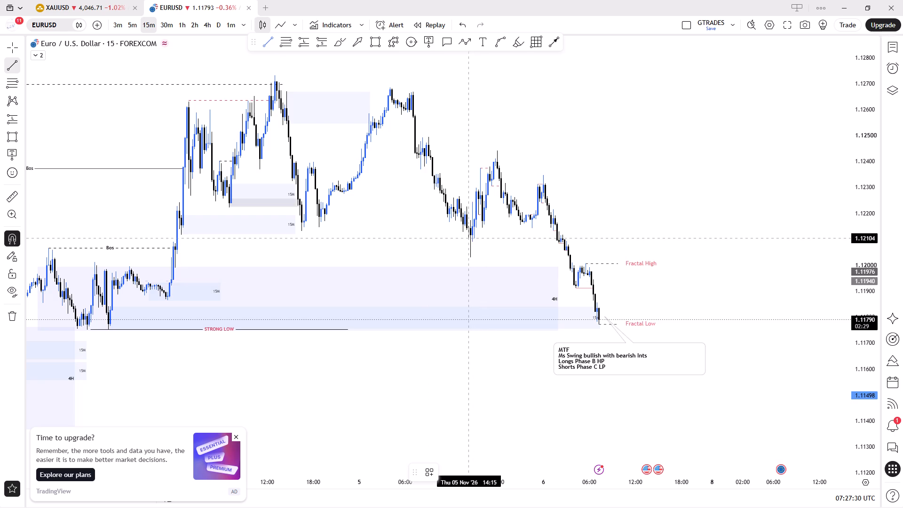
{"action": "left_click", "coordinate": [472, 281], "text": "ctrl"}
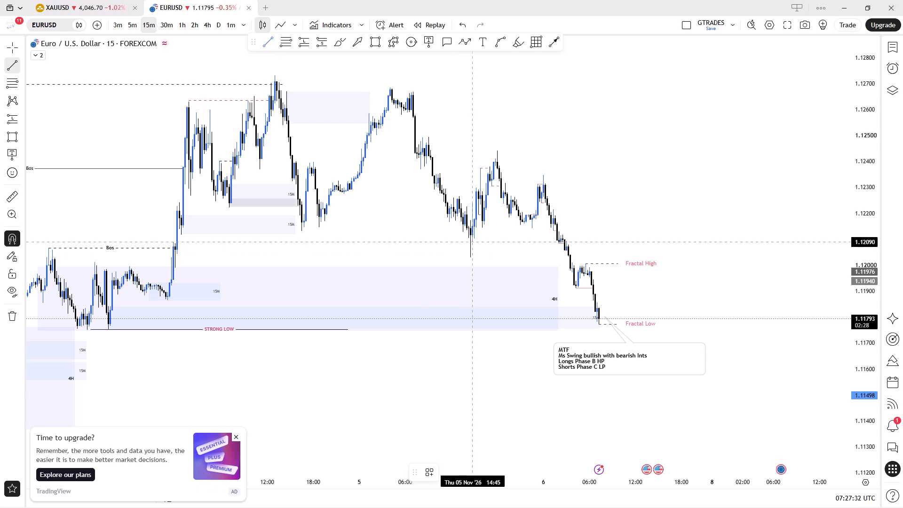
{"action": "left_click", "coordinate": [470, 265], "text": "ctrl"}
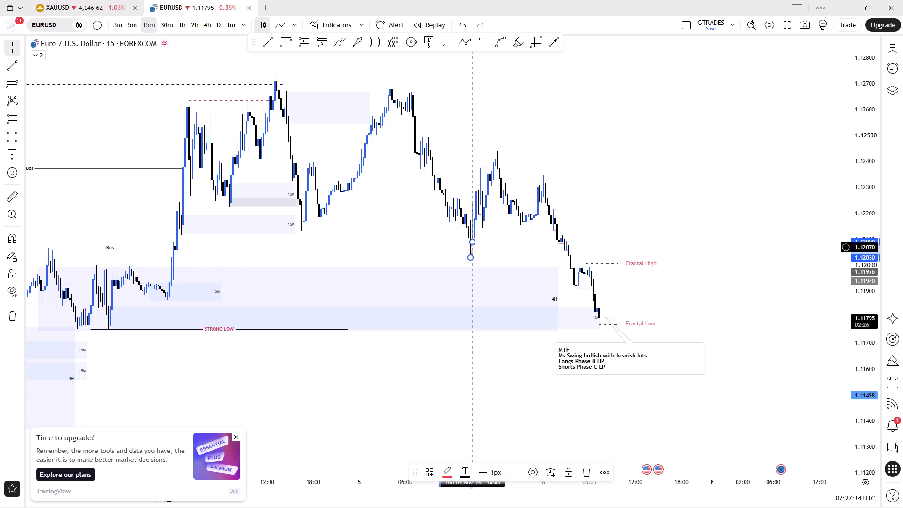
{"action": "left_click_drag", "start_coordinate": [472, 244], "coordinate": [571, 276]}
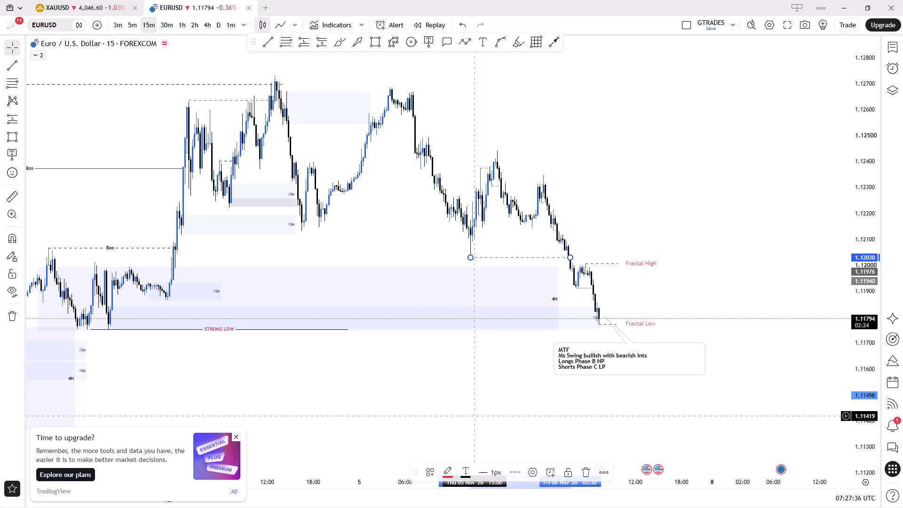
Apply the M15 I-Bos drawing template to the new line at 1.12030.
{"action": "left_click", "coordinate": [433, 472]}
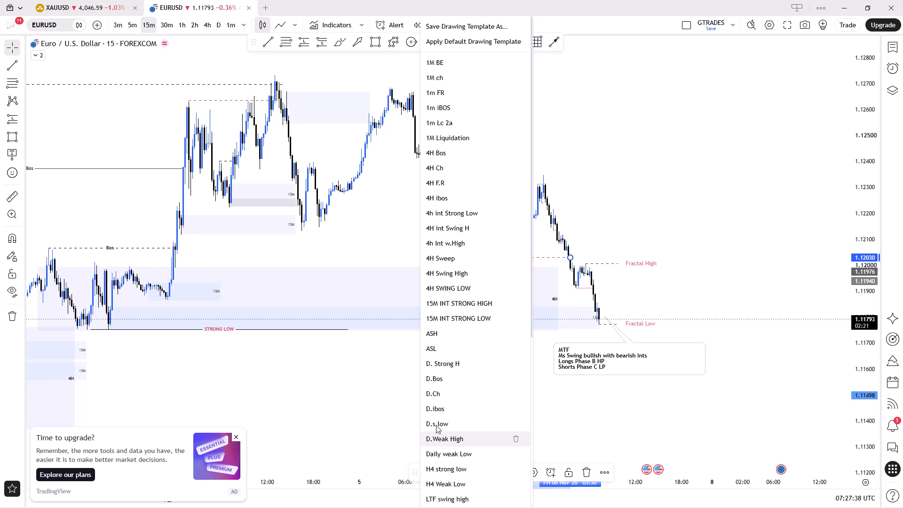
{"action": "scroll", "coordinate": [486, 415], "scroll_direction": "down", "scroll_amount": 5}
{"action": "left_click", "coordinate": [473, 397]}
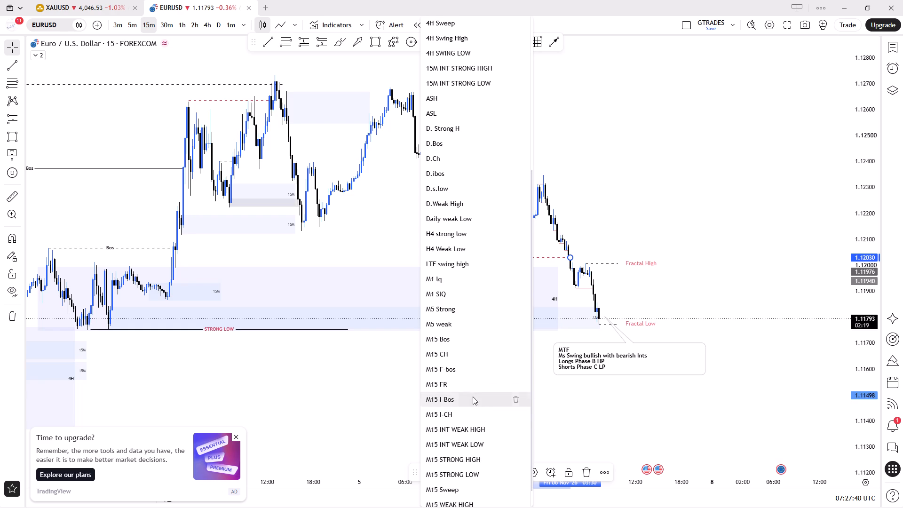
{"action": "left_click", "coordinate": [635, 254]}
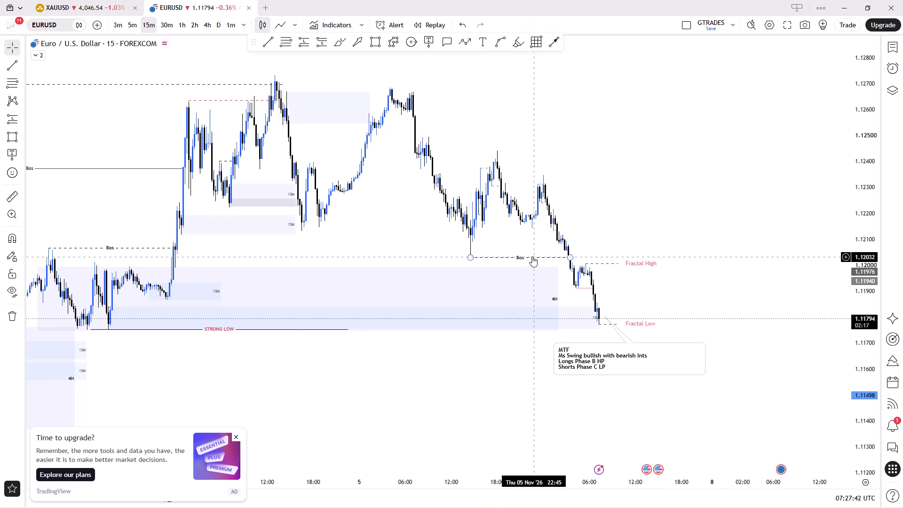
Draw a horizontal trend line at 1.12442 from the 5 November swing high out to 6 November 20:15.
{"action": "left_click", "coordinate": [260, 43]}
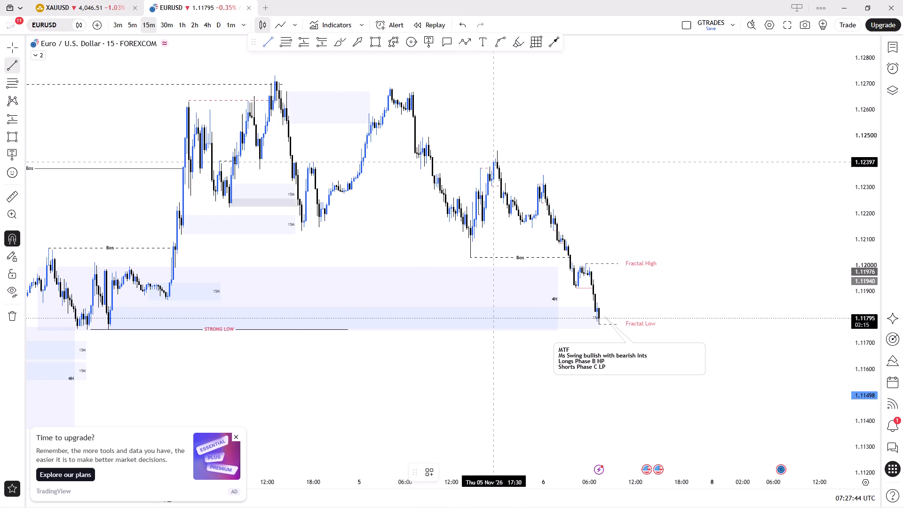
{"action": "left_click", "coordinate": [496, 141], "text": "ctrl"}
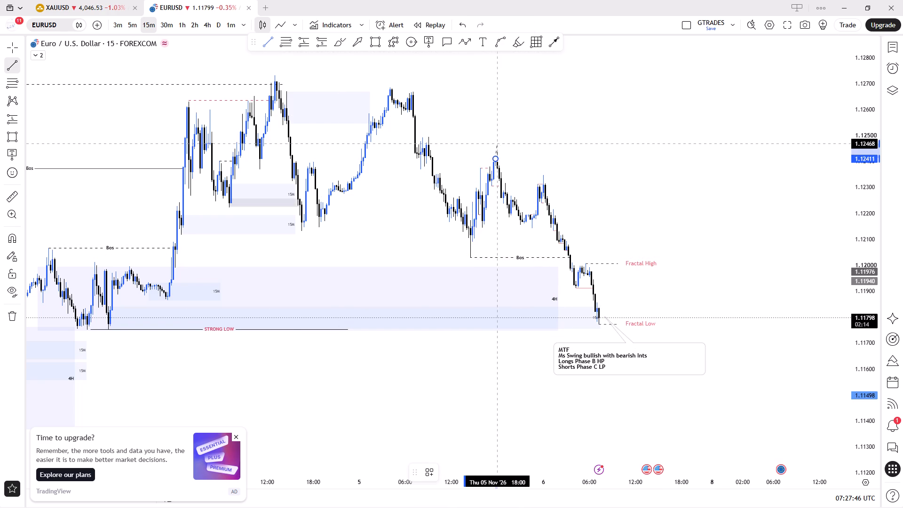
{"action": "left_click", "coordinate": [497, 145], "text": "ctrl"}
{"action": "left_click_drag", "start_coordinate": [495, 159], "coordinate": [668, 166]}
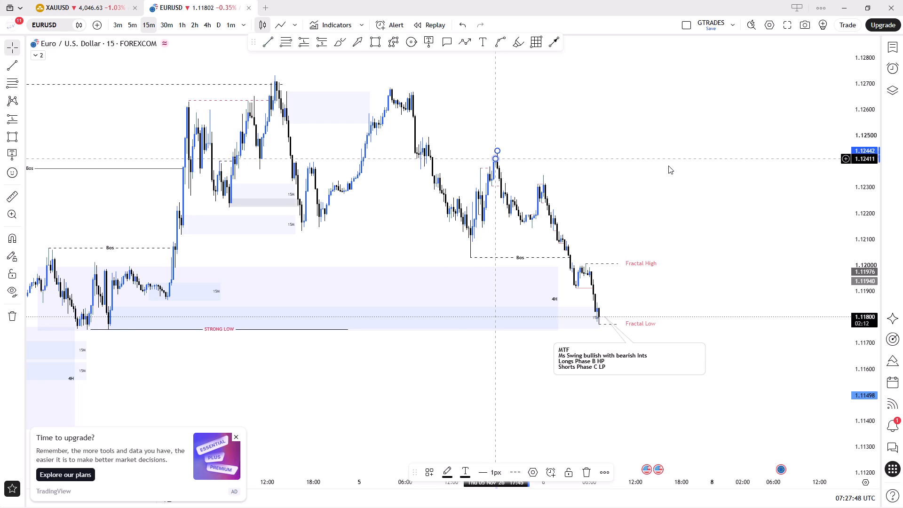
{"action": "left_click_drag", "start_coordinate": [668, 166], "coordinate": [698, 169]}
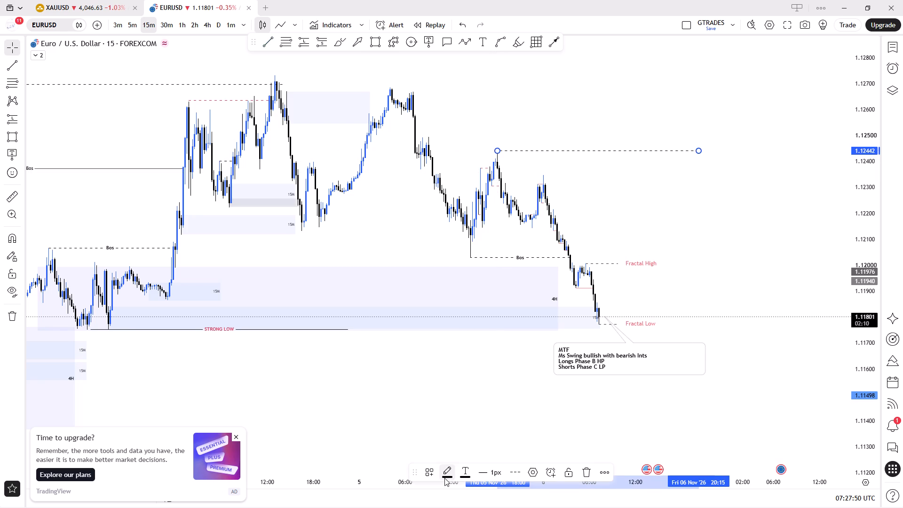
Apply the 15M INT STRONG HIGH drawing template to the line at the 5 November swing high.
{"action": "left_click", "coordinate": [425, 471]}
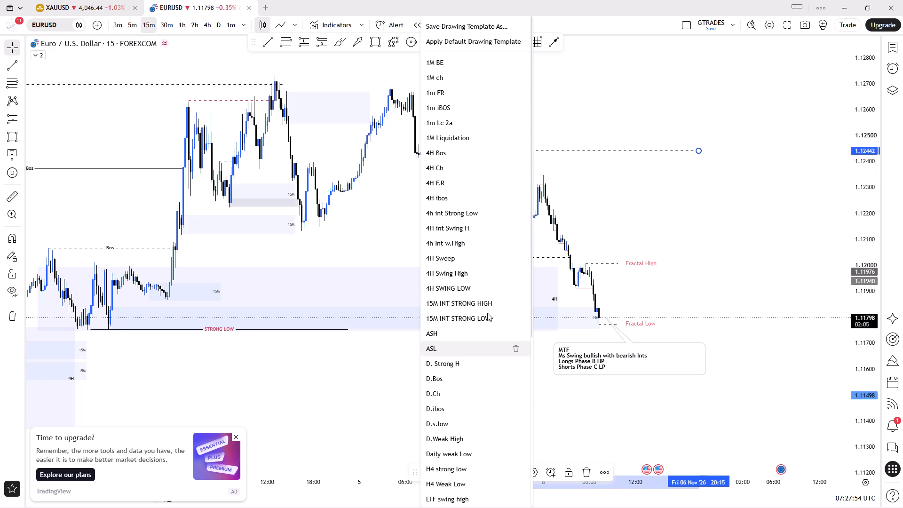
{"action": "scroll", "coordinate": [483, 341], "scroll_direction": "down", "scroll_amount": 9}
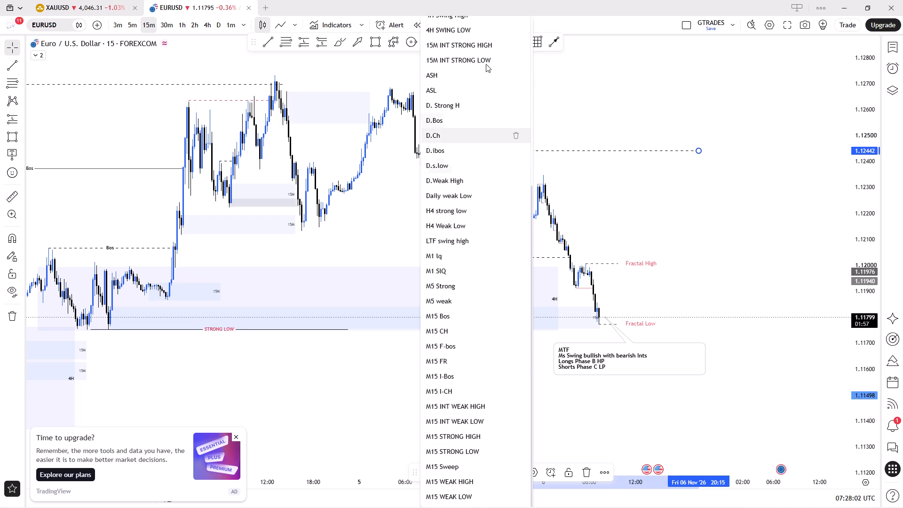
{"action": "left_click", "coordinate": [479, 50]}
{"action": "left_click", "coordinate": [692, 236]}
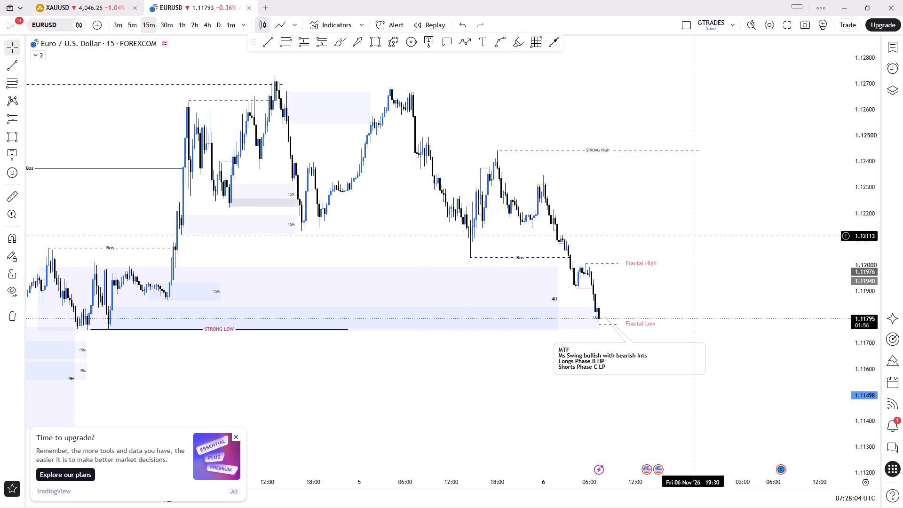
{"action": "left_click", "coordinate": [602, 151]}
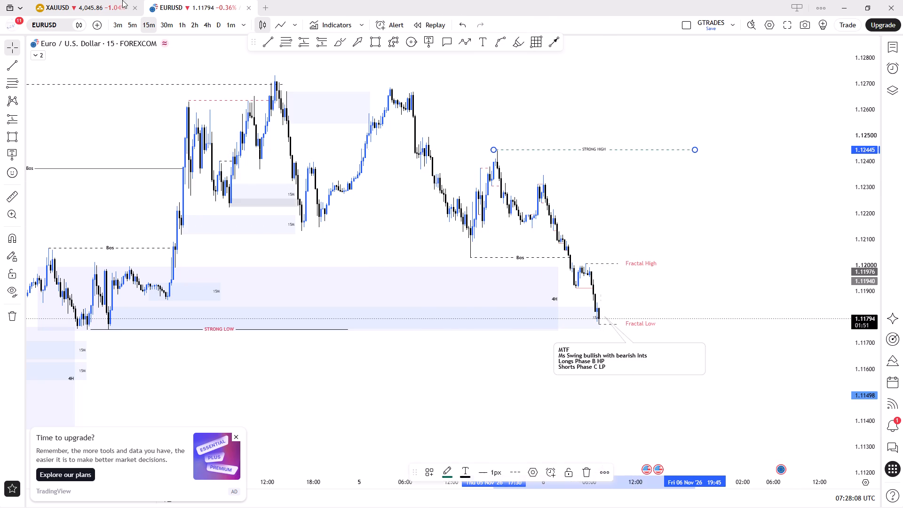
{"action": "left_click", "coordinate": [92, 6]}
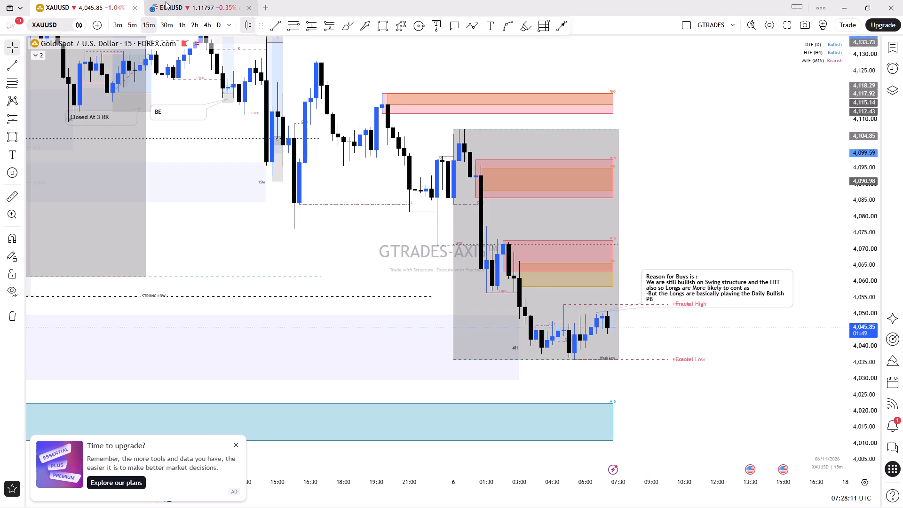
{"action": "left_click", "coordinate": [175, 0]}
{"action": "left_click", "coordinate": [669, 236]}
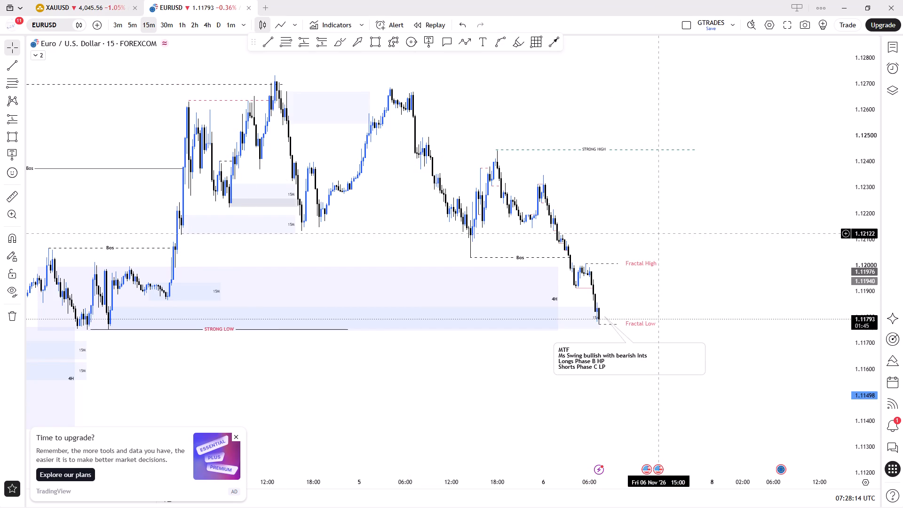
Move the MTF callout box further along the time axis and slightly higher, just beneath the Fractal Low label.
{"action": "left_click_drag", "start_coordinate": [637, 349], "coordinate": [658, 352]}
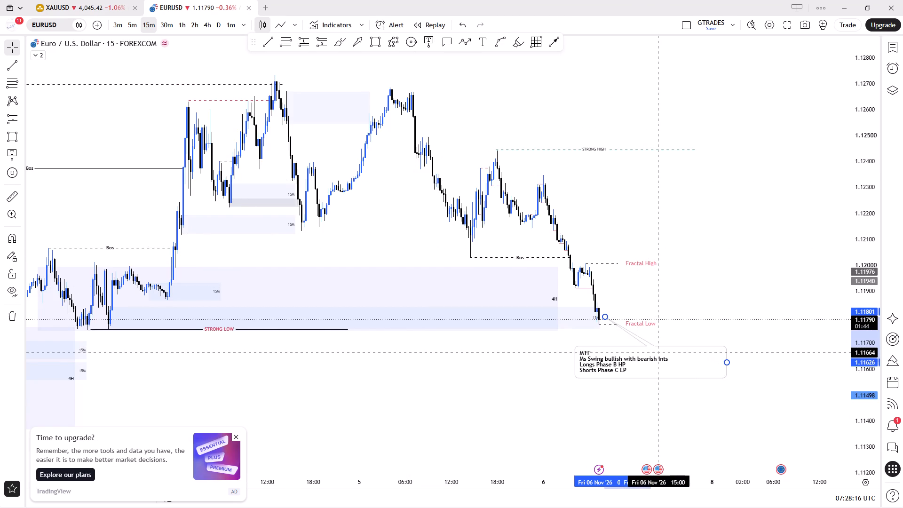
{"action": "left_click_drag", "start_coordinate": [658, 352], "coordinate": [702, 336]}
{"action": "left_click", "coordinate": [691, 283]}
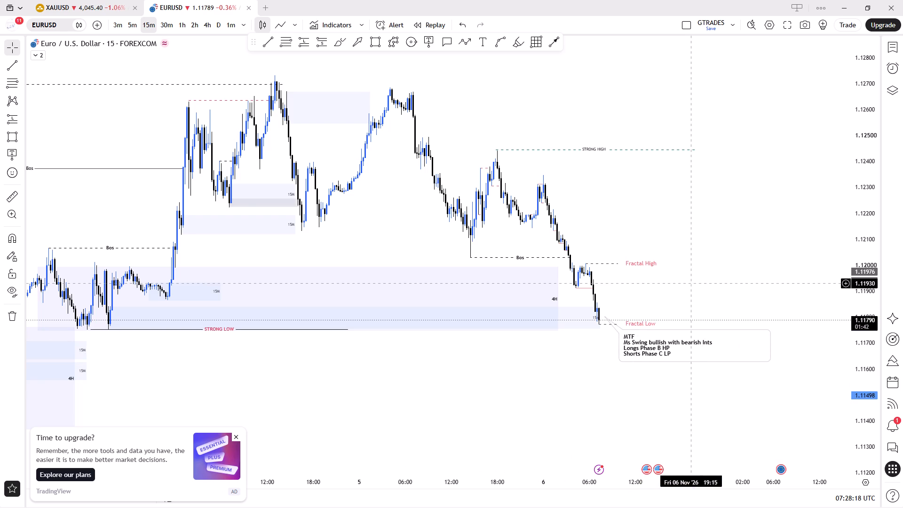
Copy a link to a snapshot of the annotated EURUSD 15-minute chart.
{"action": "left_click_drag", "start_coordinate": [691, 283], "coordinate": [708, 319]}
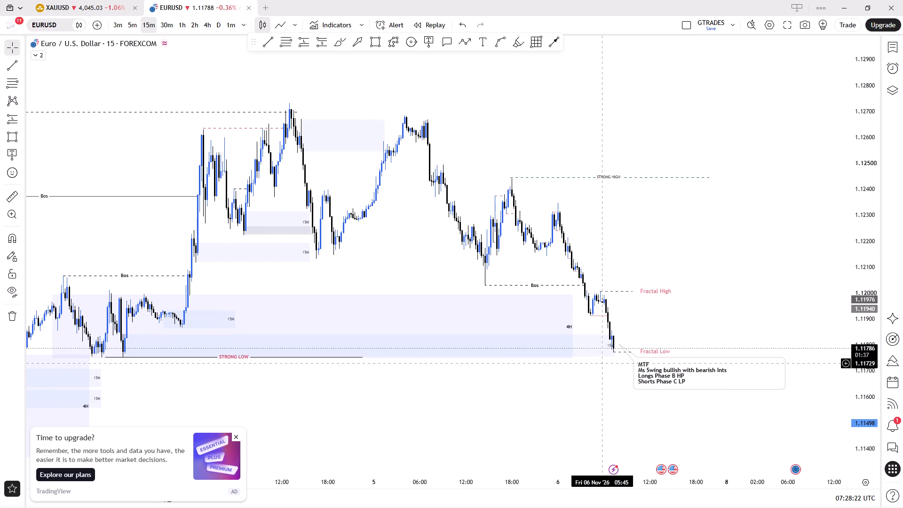
{"action": "key", "text": "alt+s"}
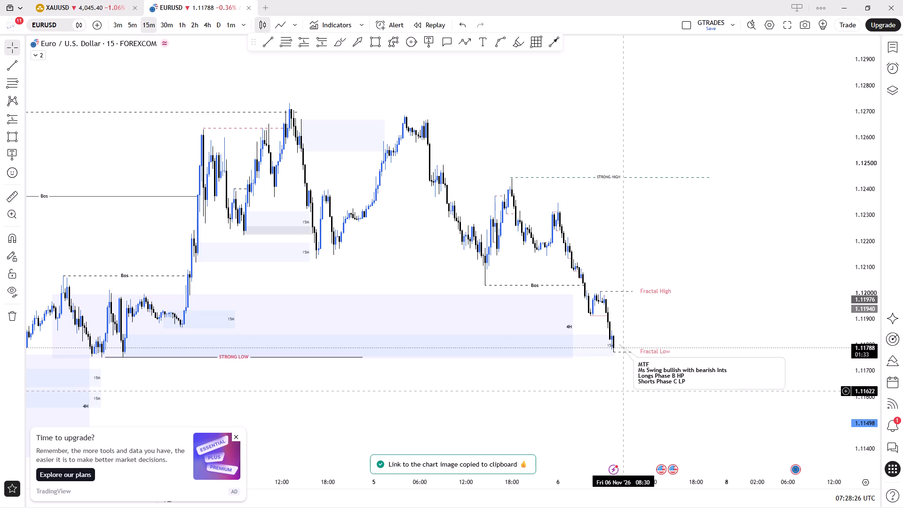
{"action": "left_click", "coordinate": [296, 40]}
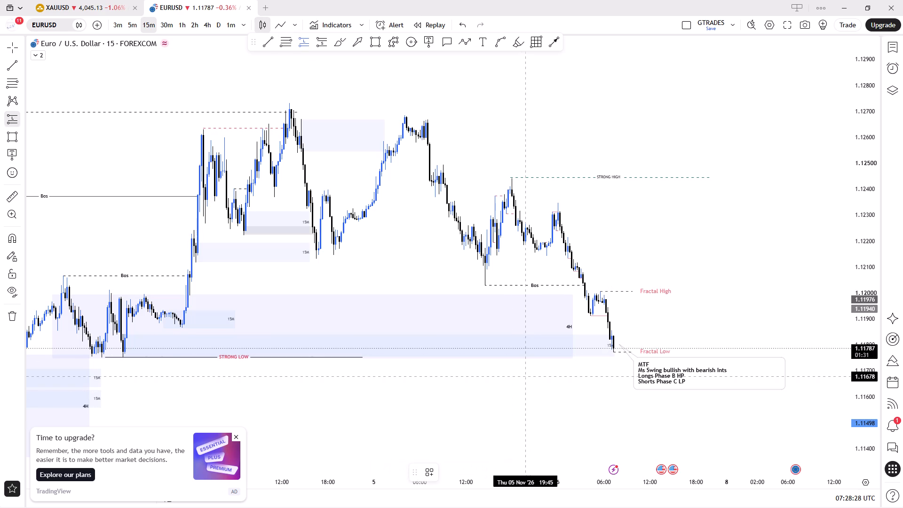
{"action": "right_click", "coordinate": [525, 376]}
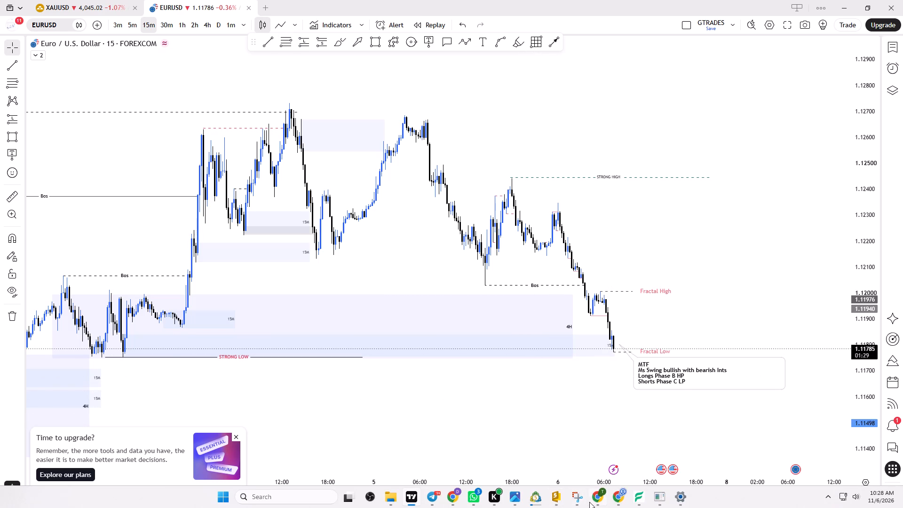
Switch to Chrome and load the copied EURUSD snapshot link in the XAUUSD chart's tab, then return to the chart.
{"action": "left_click", "coordinate": [596, 502]}
{"action": "left_click", "coordinate": [349, 2]}
{"action": "left_click", "coordinate": [348, 30]}
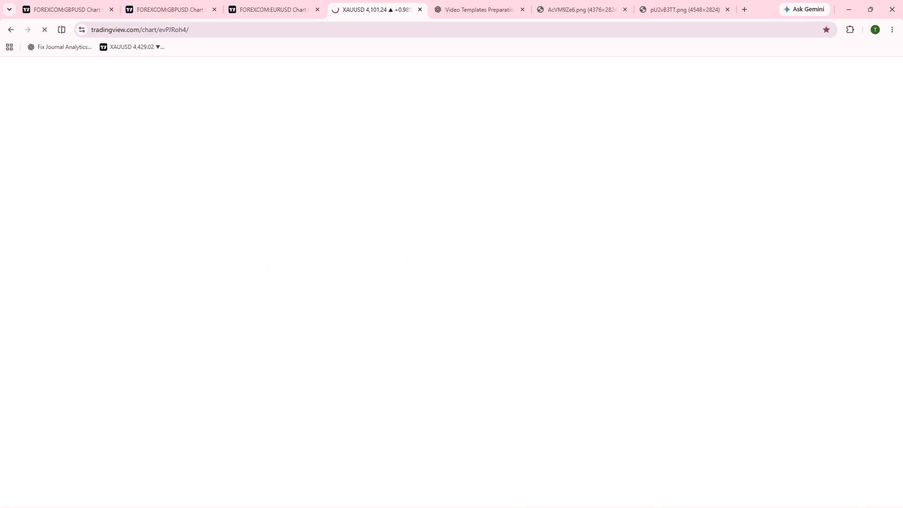
{"action": "key", "text": "ctrl+v"}
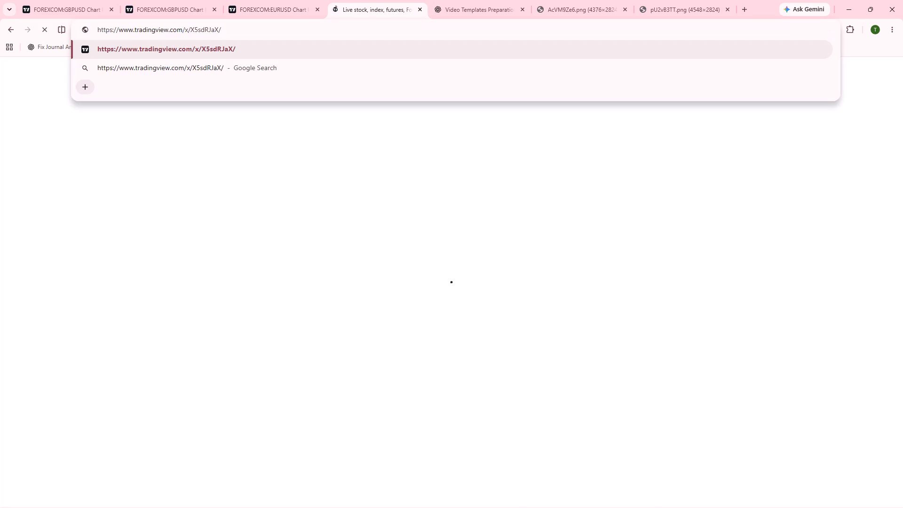
{"action": "key", "text": "Return"}
{"action": "left_click", "coordinate": [322, 24]}
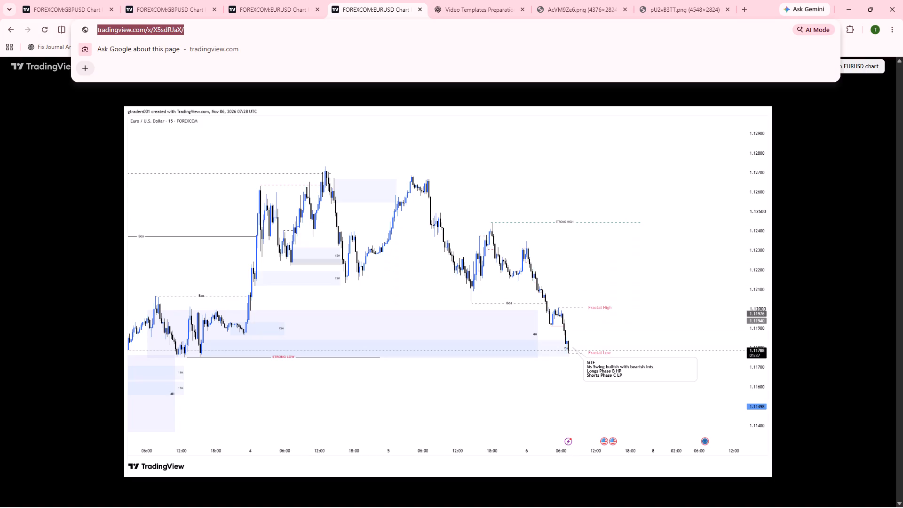
{"action": "left_click", "coordinate": [847, 4]}
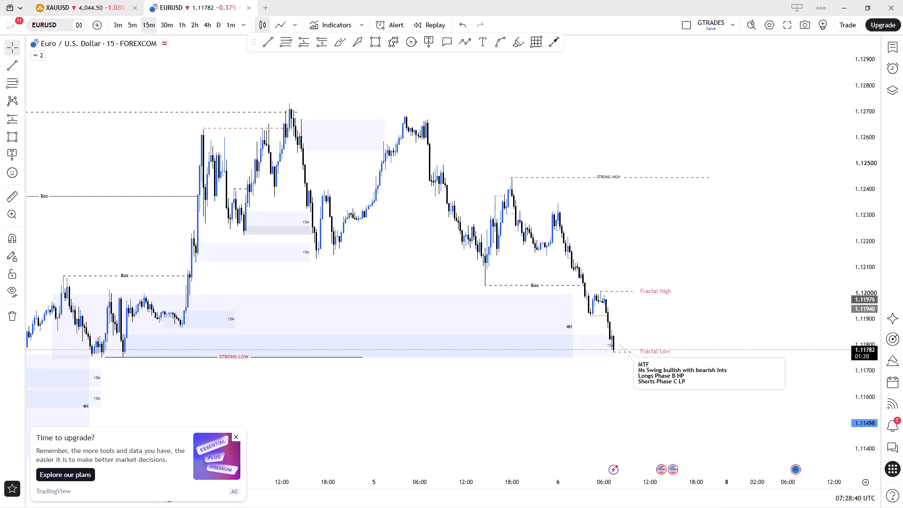
Switch EURUSD to the 3-minute timeframe and examine the latest decline into the 15M zone.
{"action": "left_click", "coordinate": [644, 263]}
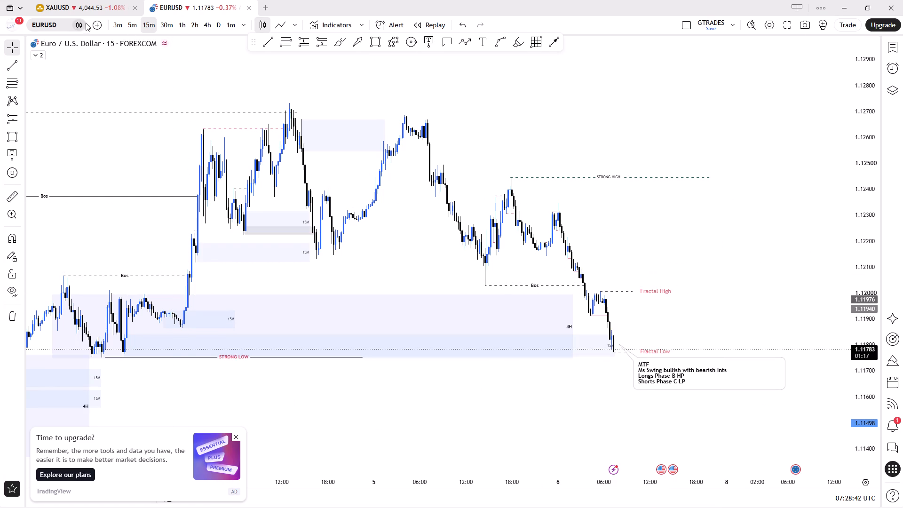
{"action": "left_click", "coordinate": [120, 25]}
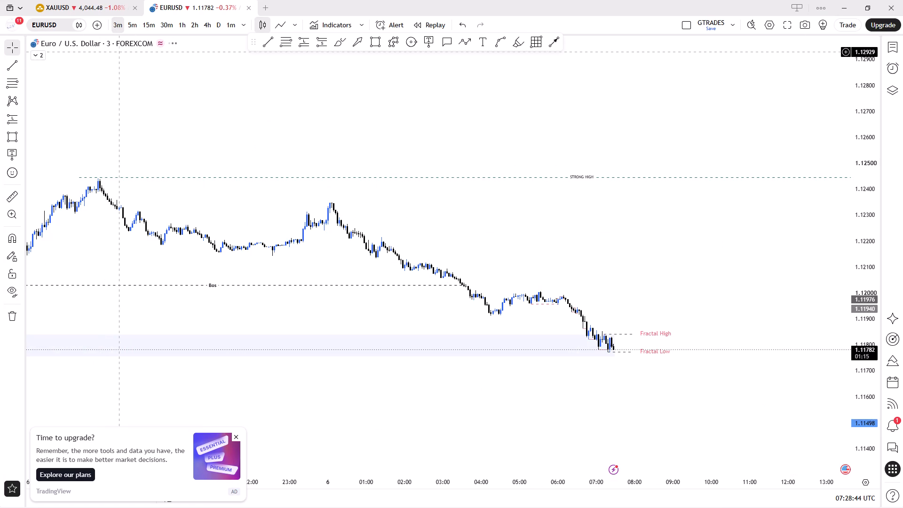
{"action": "right_click", "coordinate": [590, 274]}
{"action": "left_click", "coordinate": [623, 262]}
{"action": "scroll", "coordinate": [634, 270], "scroll_direction": "up", "scroll_amount": 4, "text": "ctrl"}
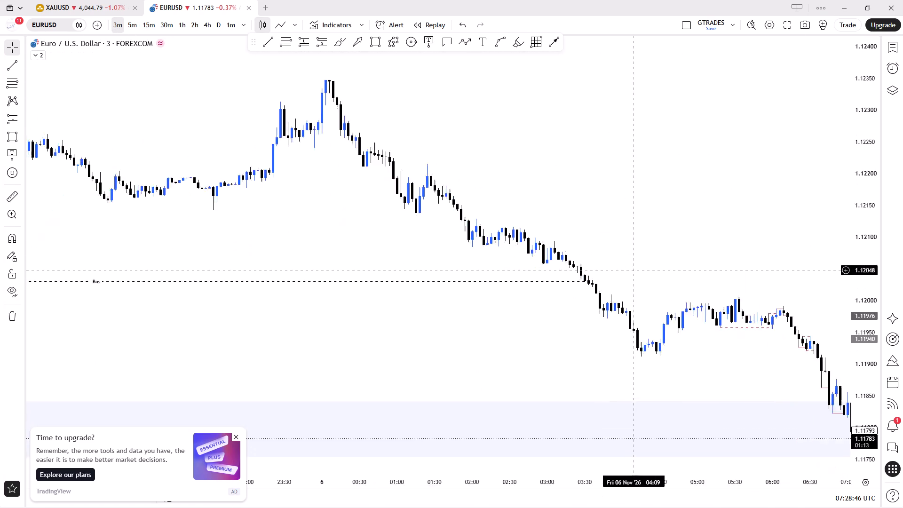
{"action": "left_click_drag", "start_coordinate": [673, 243], "coordinate": [321, 189]}
{"action": "scroll", "coordinate": [298, 187], "scroll_direction": "down", "scroll_amount": 4, "text": "ctrl"}
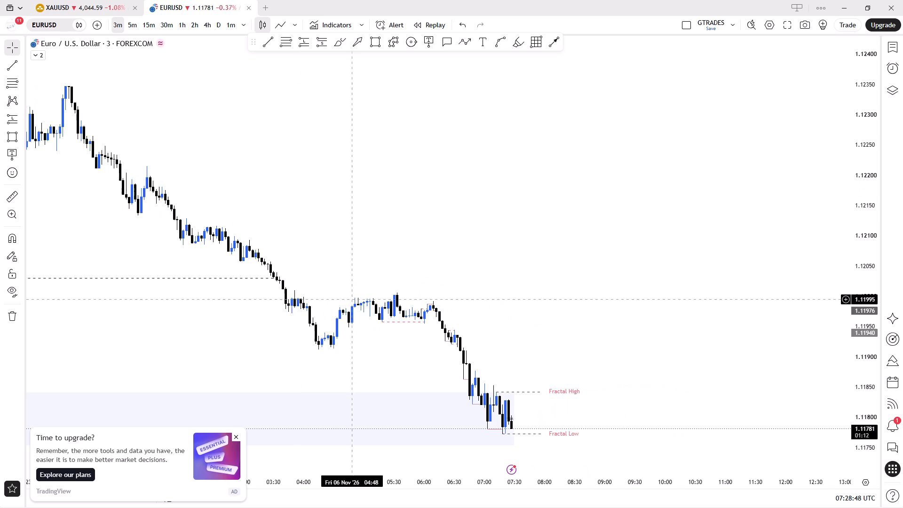
Switch EURUSD to the 1-minute timeframe and mark the 07:22 low at 1.11773 through 07:29 with a trend line styled as 1m iBOS.
{"action": "left_click", "coordinate": [236, 27]}
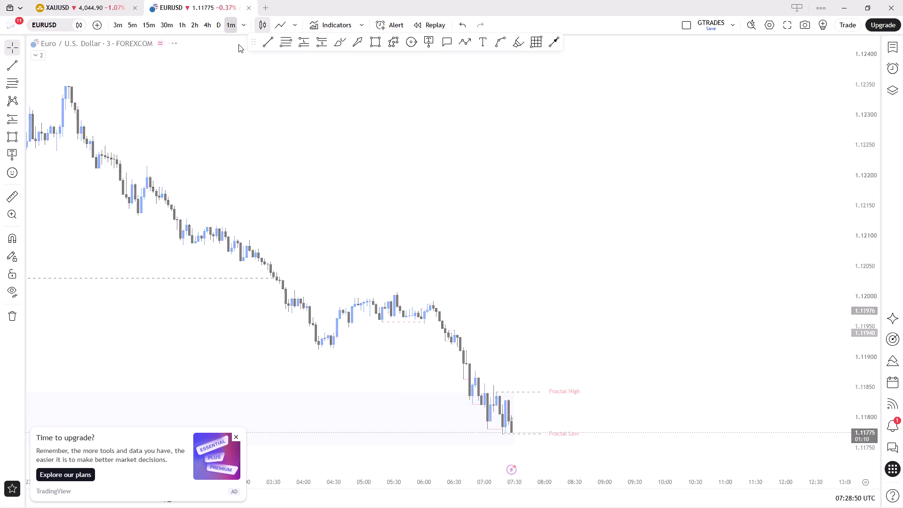
{"action": "scroll", "coordinate": [515, 315], "scroll_direction": "up", "scroll_amount": 4, "text": "ctrl"}
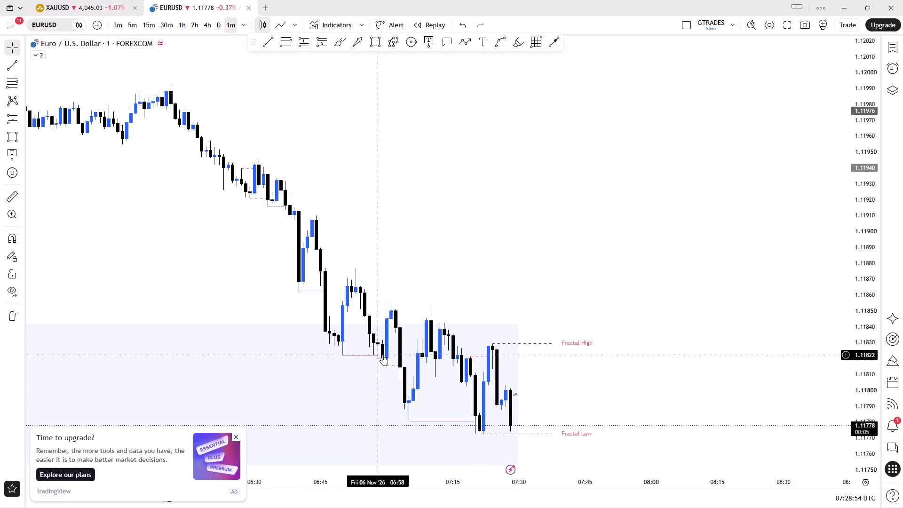
{"action": "scroll", "coordinate": [474, 331], "scroll_direction": "down", "scroll_amount": 3, "text": "ctrl"}
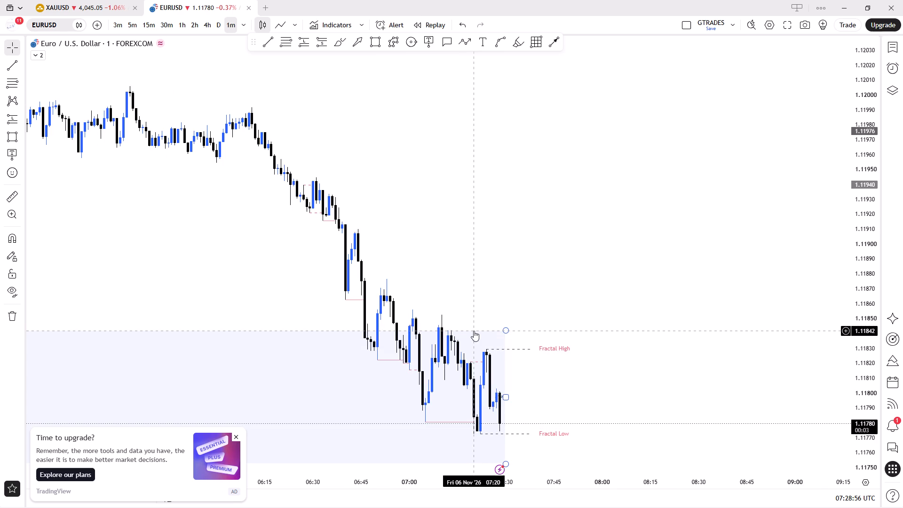
{"action": "left_click_drag", "start_coordinate": [855, 301], "coordinate": [860, 335]}
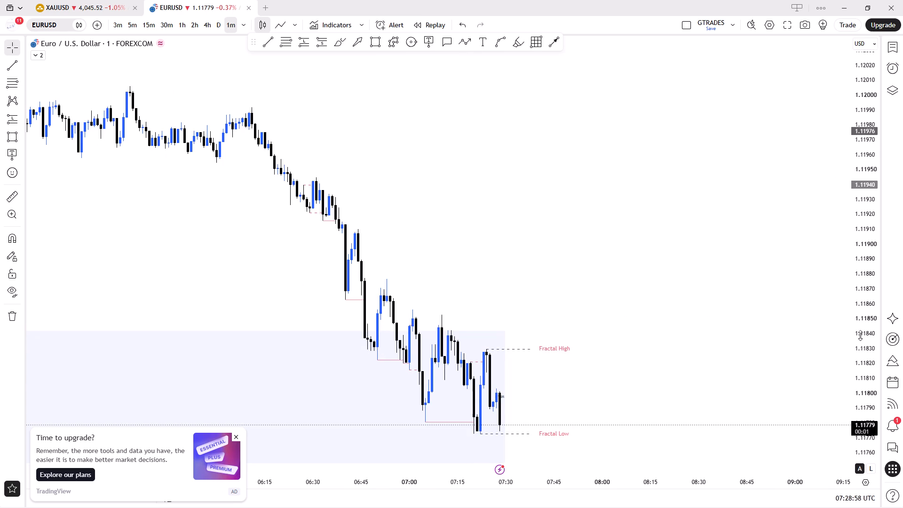
{"action": "left_click_drag", "start_coordinate": [860, 335], "coordinate": [861, 372]}
{"action": "scroll", "coordinate": [667, 319], "scroll_direction": "down", "scroll_amount": 4, "text": "ctrl"}
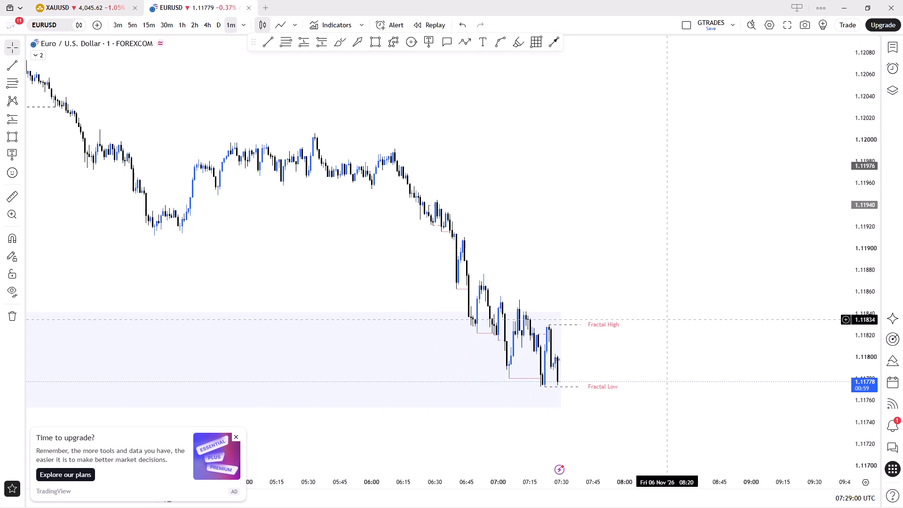
{"action": "scroll", "coordinate": [667, 319], "scroll_direction": "up", "scroll_amount": 3, "text": "ctrl"}
{"action": "left_click", "coordinate": [278, 39]}
{"action": "left_click", "coordinate": [273, 42]}
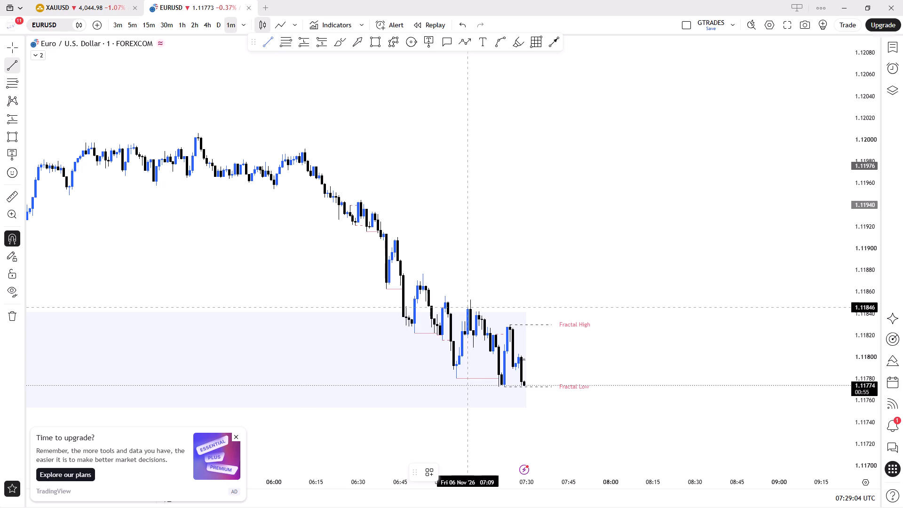
{"action": "left_click", "coordinate": [504, 398], "text": "ctrl"}
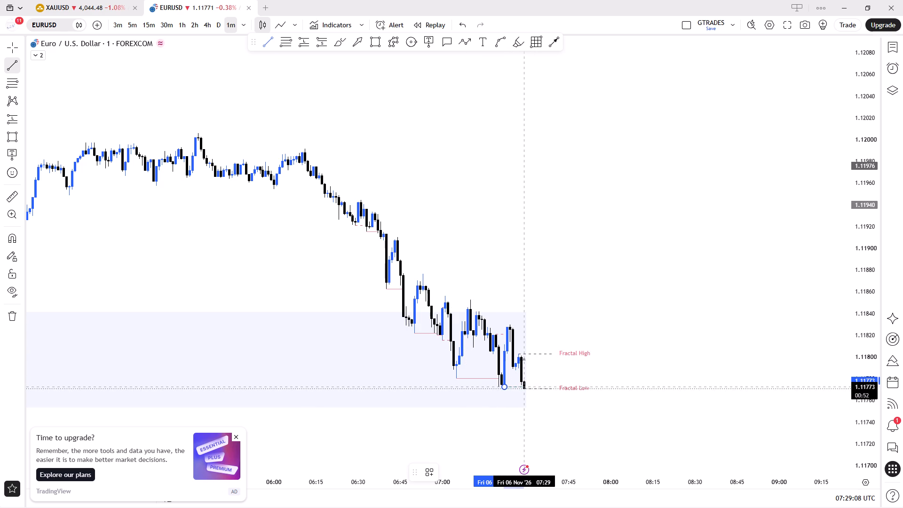
{"action": "left_click", "coordinate": [524, 389], "text": "shift"}
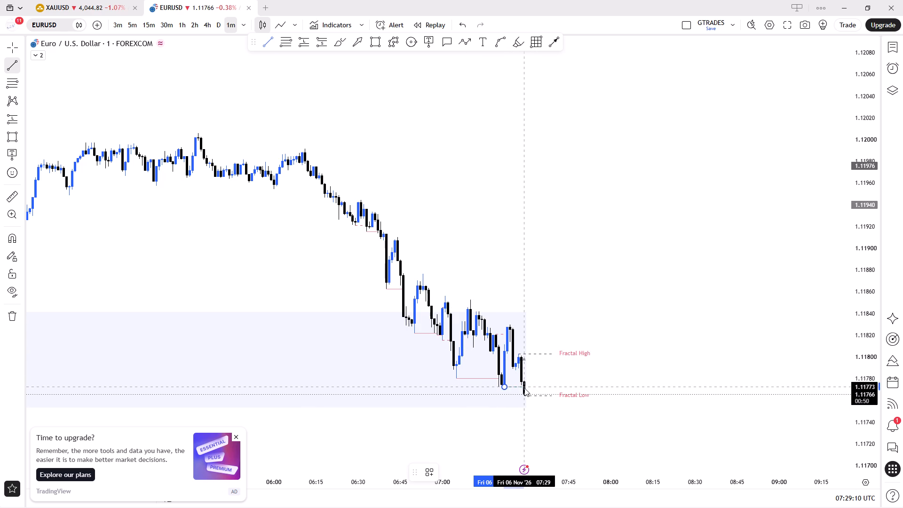
{"action": "left_click", "coordinate": [426, 472]}
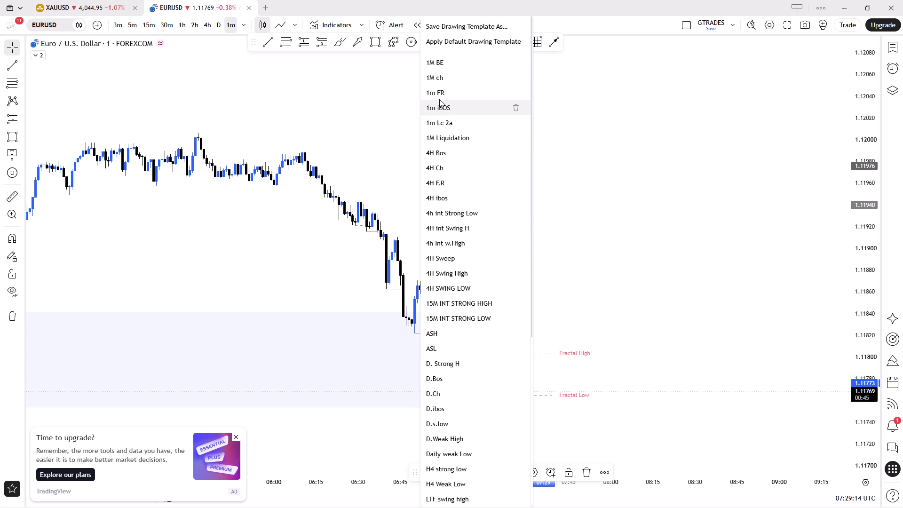
{"action": "left_click", "coordinate": [442, 103]}
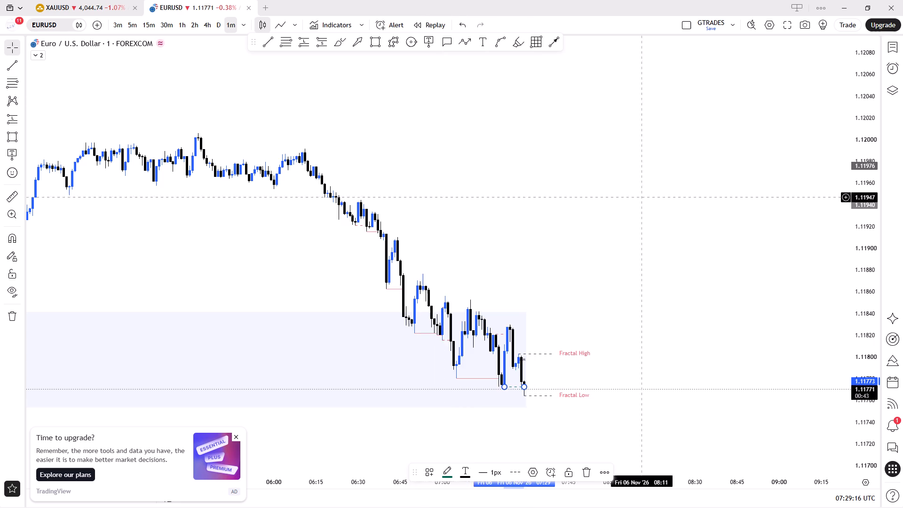
{"action": "left_click", "coordinate": [649, 201]}
Examine the 1-minute EURUSD price action around the Fractal High and Fractal Low inside the 15M zone.
{"action": "scroll", "coordinate": [648, 244], "scroll_direction": "up", "scroll_amount": 4, "text": "ctrl"}
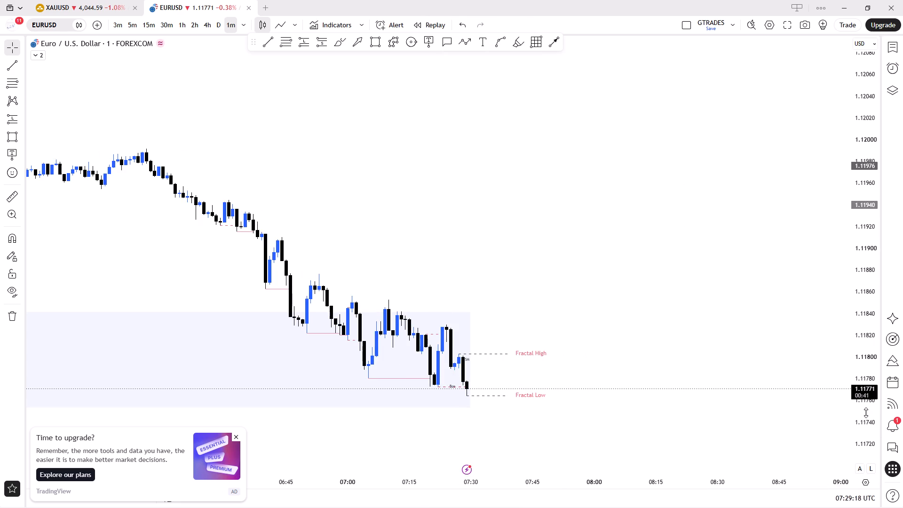
{"action": "left_click_drag", "start_coordinate": [865, 412], "coordinate": [821, 282]}
{"action": "left_click", "coordinate": [819, 280]}
{"action": "left_click_drag", "start_coordinate": [720, 336], "coordinate": [729, 160]}
{"action": "scroll", "coordinate": [672, 198], "scroll_direction": "down", "scroll_amount": 1, "text": "ctrl"}
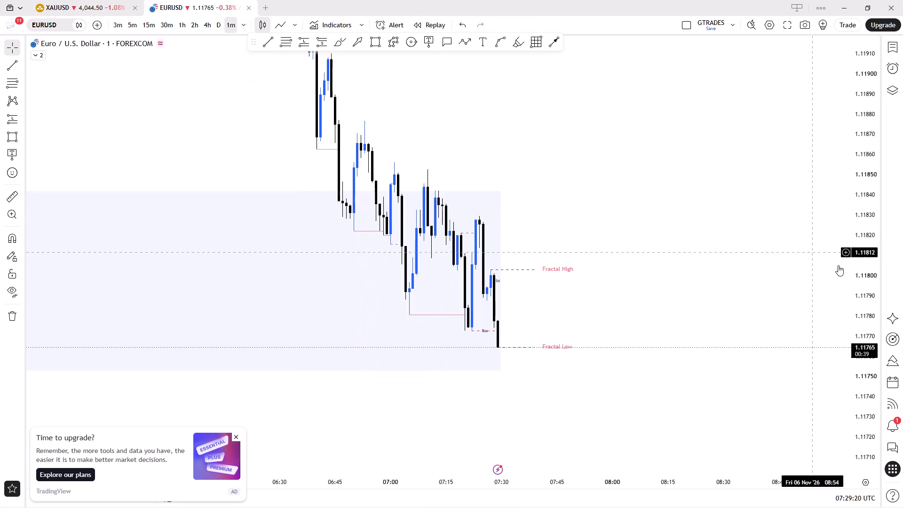
{"action": "left_click_drag", "start_coordinate": [868, 231], "coordinate": [824, 348]}
{"action": "scroll", "coordinate": [629, 267], "scroll_direction": "down", "scroll_amount": 4, "text": "ctrl"}
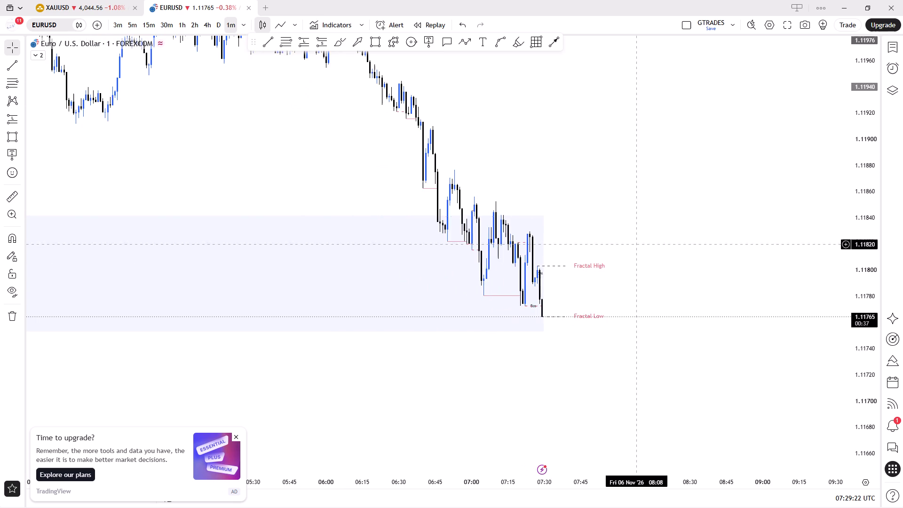
{"action": "left_click_drag", "start_coordinate": [637, 199], "coordinate": [665, 267]}
Bring up GBPUSD in place of XAUUSD on the 3-minute timeframe and move the long position's entry to 1.34122 at 07:24.
{"action": "left_click", "coordinate": [88, 9]}
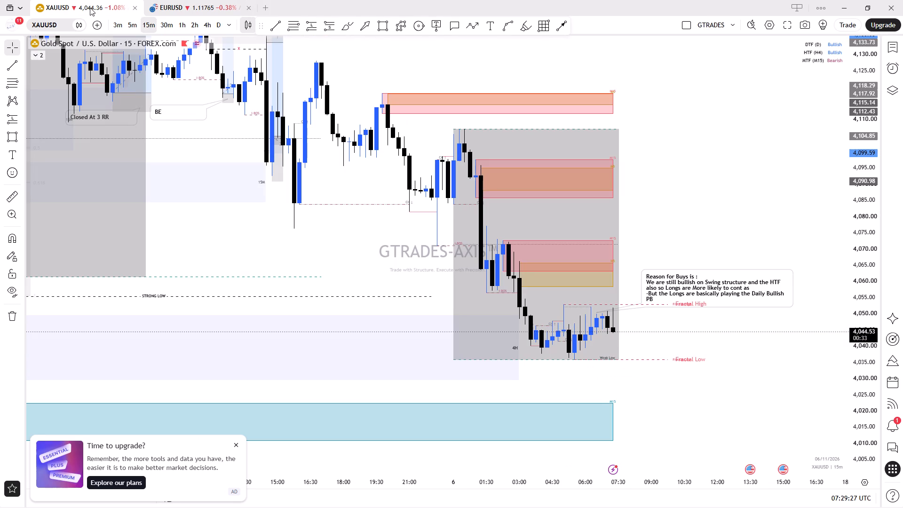
{"action": "key", "text": "Up"}
{"action": "key", "text": "Down"}
{"action": "key", "text": "Down"}
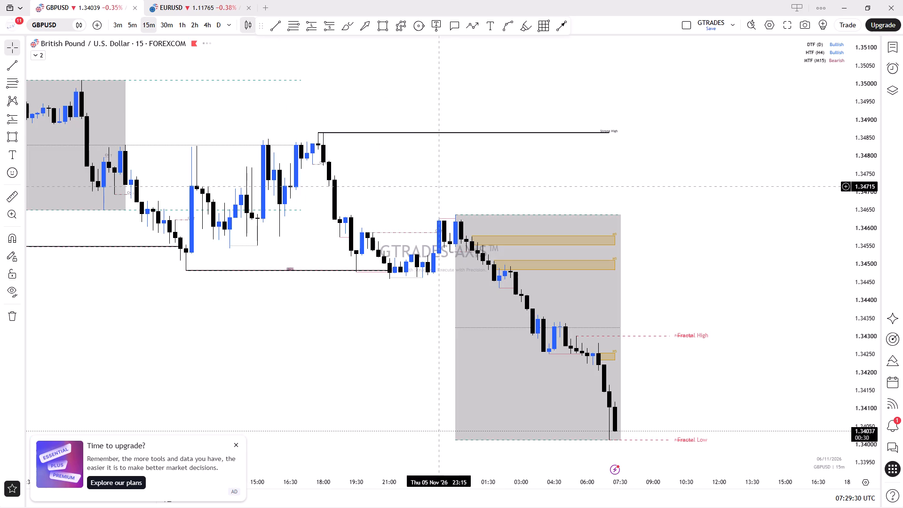
{"action": "left_click", "coordinate": [113, 28]}
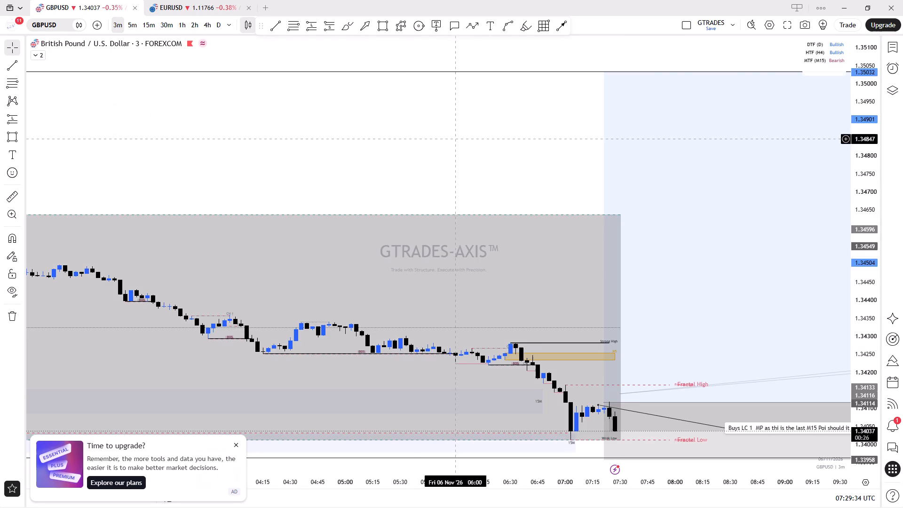
{"action": "left_click_drag", "start_coordinate": [509, 153], "coordinate": [291, 72]}
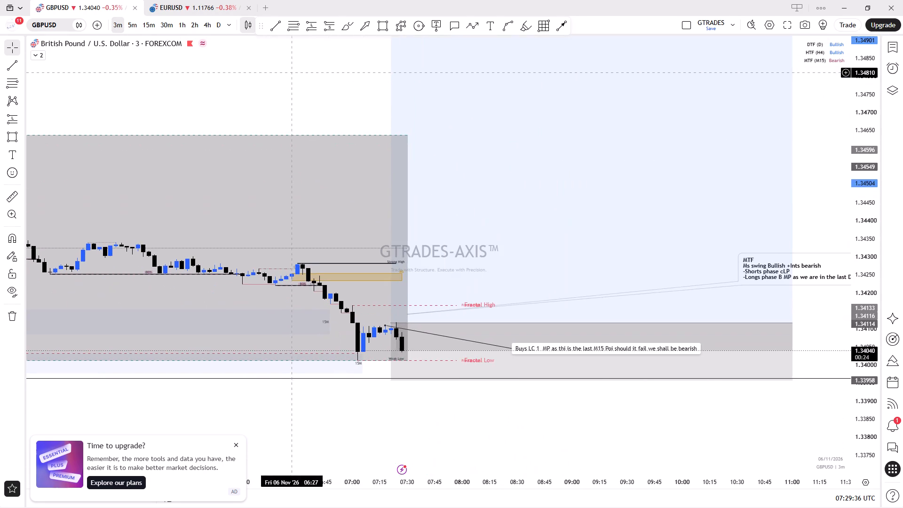
{"action": "scroll", "coordinate": [398, 190], "scroll_direction": "down", "scroll_amount": 3, "text": "ctrl"}
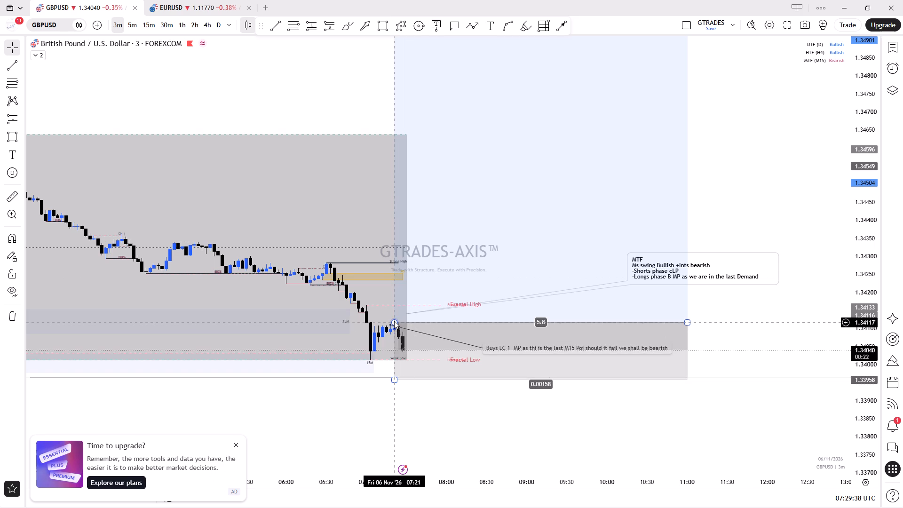
{"action": "left_click", "coordinate": [395, 320]}
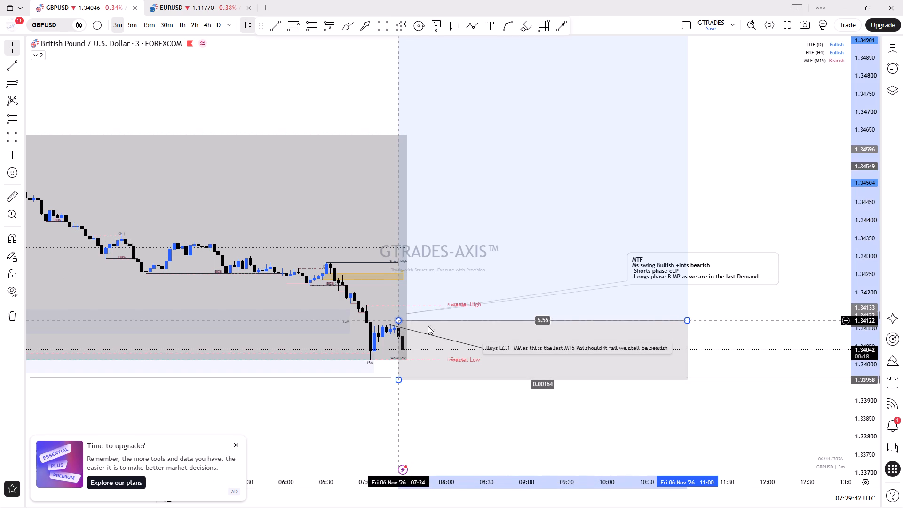
{"action": "left_click", "coordinate": [737, 325]}
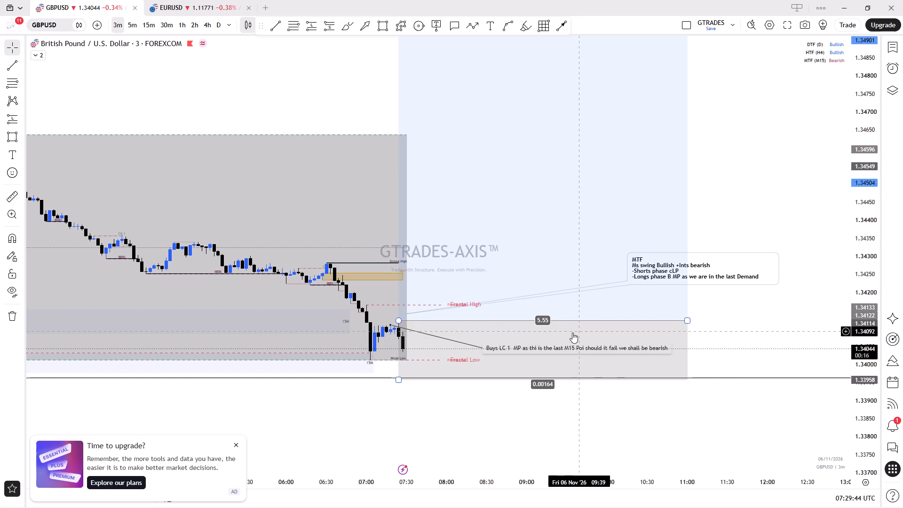
{"action": "scroll", "coordinate": [470, 295], "scroll_direction": "down", "scroll_amount": 2, "text": "ctrl"}
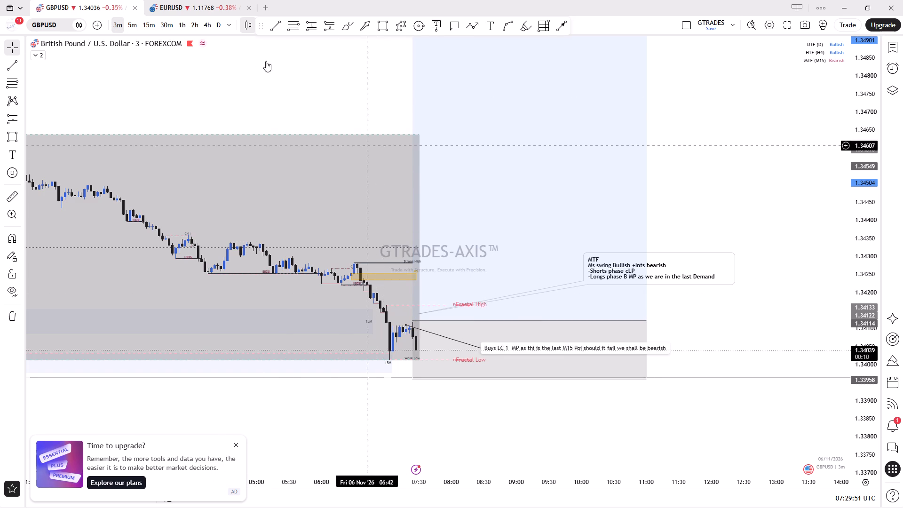
Back on EURUSD 1-minute, draw a horizontal trend line from the 07:24 high at 1.11830 to 07:49 using the 1M ch template.
{"action": "left_click", "coordinate": [219, 0]}
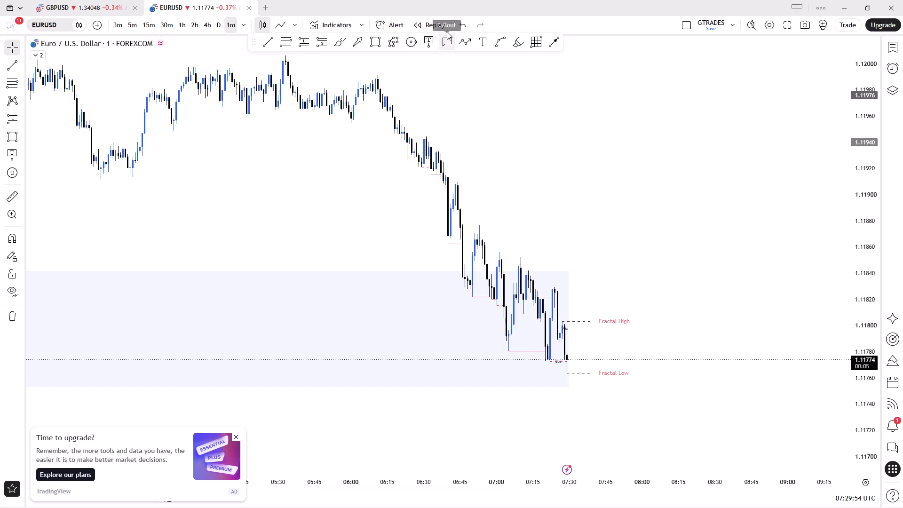
{"action": "left_click", "coordinate": [276, 39]}
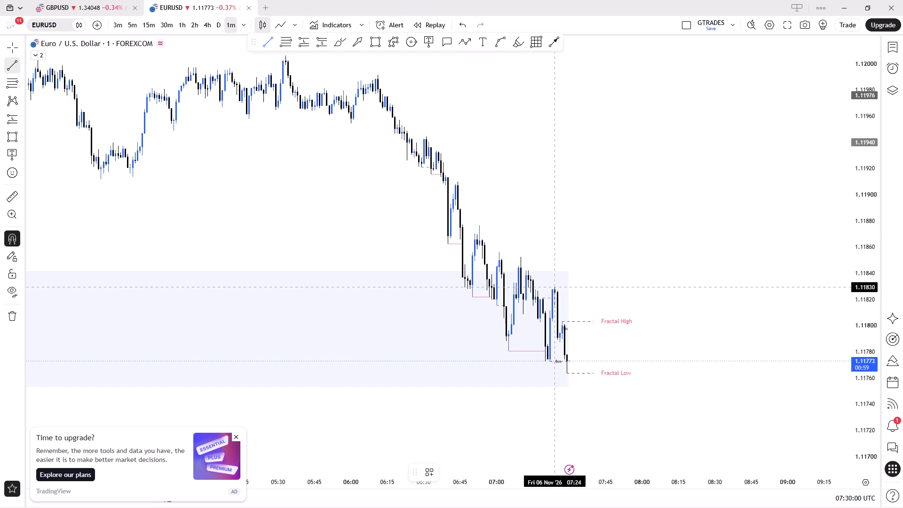
{"action": "left_click", "coordinate": [556, 278], "text": "ctrl"}
{"action": "left_click", "coordinate": [614, 294], "text": "shift"}
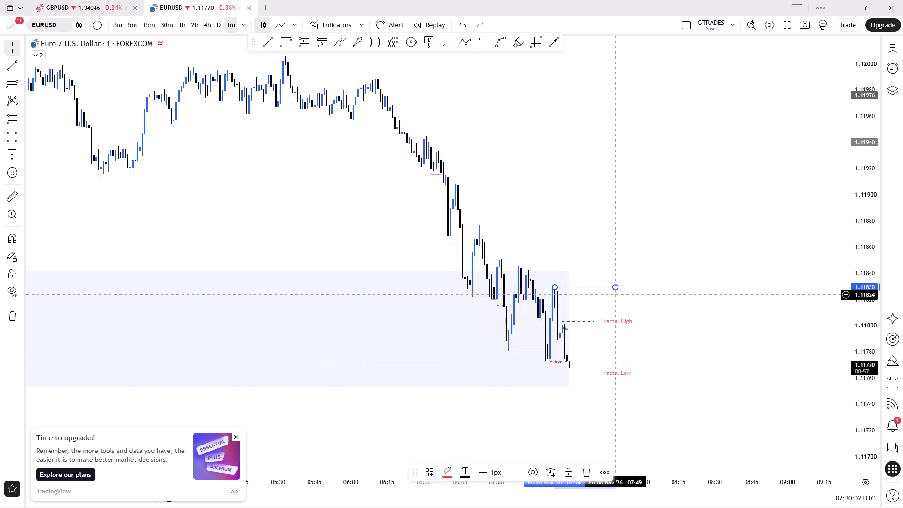
{"action": "left_click", "coordinate": [436, 476]}
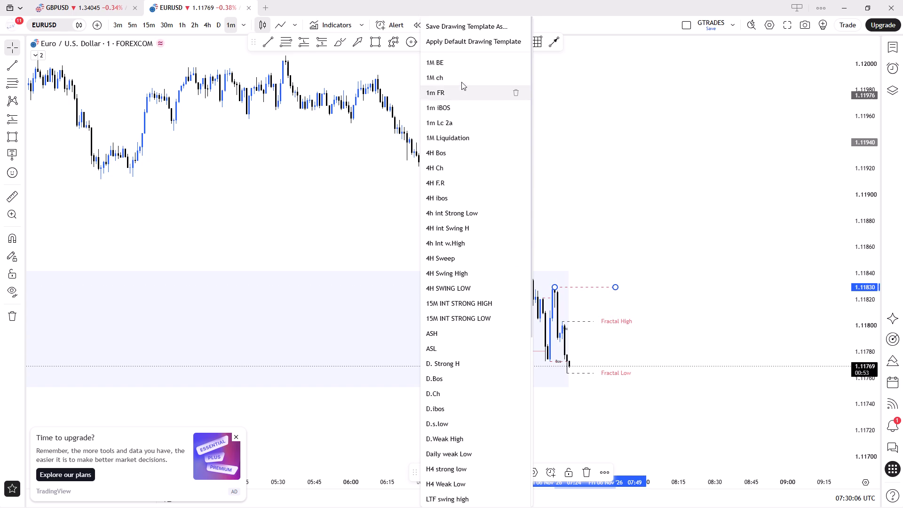
{"action": "left_click", "coordinate": [461, 80]}
{"action": "left_click", "coordinate": [635, 238]}
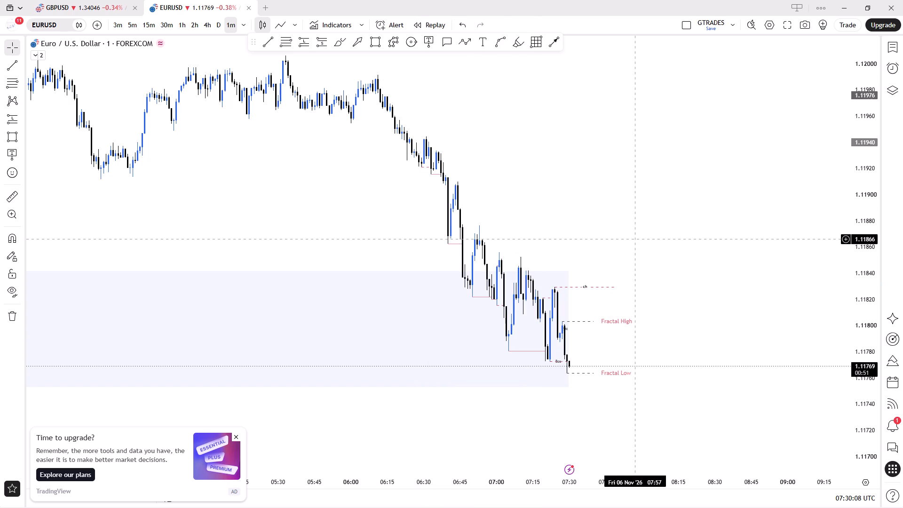
On the EURUSD 3-minute chart, place a copy of the STRONG LOW line inside the zone at about 1.11783, starting near 15:24 on 3 November.
{"action": "left_click", "coordinate": [132, 24]}
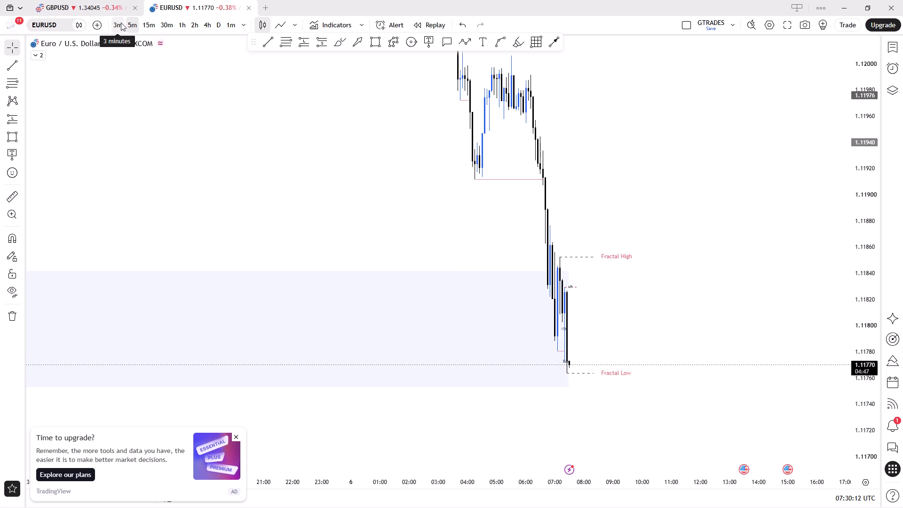
{"action": "left_click", "coordinate": [121, 23]}
{"action": "scroll", "coordinate": [395, 214], "scroll_direction": "down", "scroll_amount": 4}
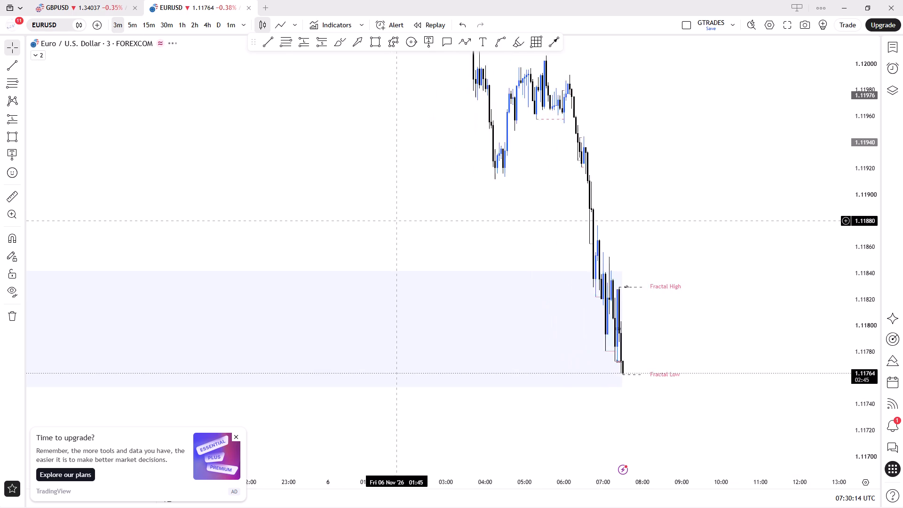
{"action": "scroll", "coordinate": [397, 221], "scroll_direction": "down", "scroll_amount": 16}
{"action": "scroll", "coordinate": [397, 221], "scroll_direction": "down", "scroll_amount": 5}
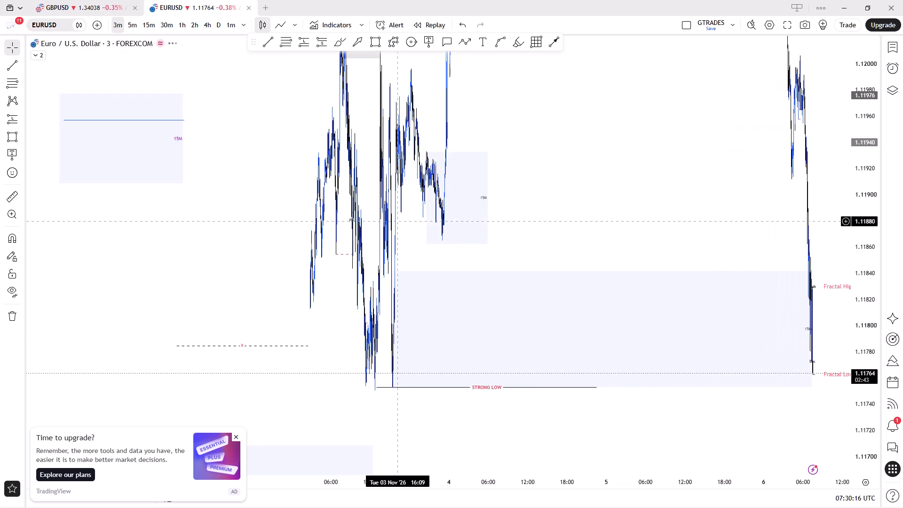
{"action": "scroll", "coordinate": [429, 306], "scroll_direction": "up", "scroll_amount": 4, "text": "ctrl"}
{"action": "scroll", "coordinate": [351, 344], "scroll_direction": "up", "scroll_amount": 15, "text": "ctrl"}
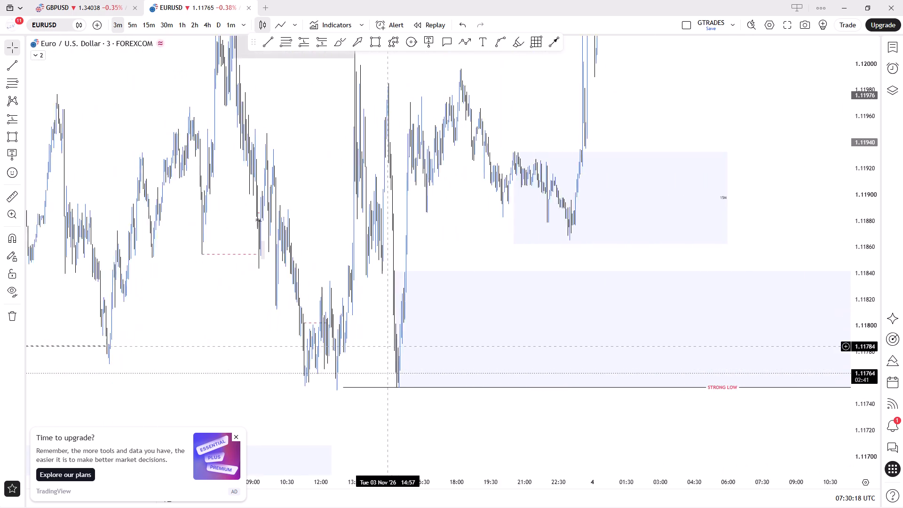
{"action": "scroll", "coordinate": [388, 346], "scroll_direction": "up", "scroll_amount": 10, "text": "ctrl"}
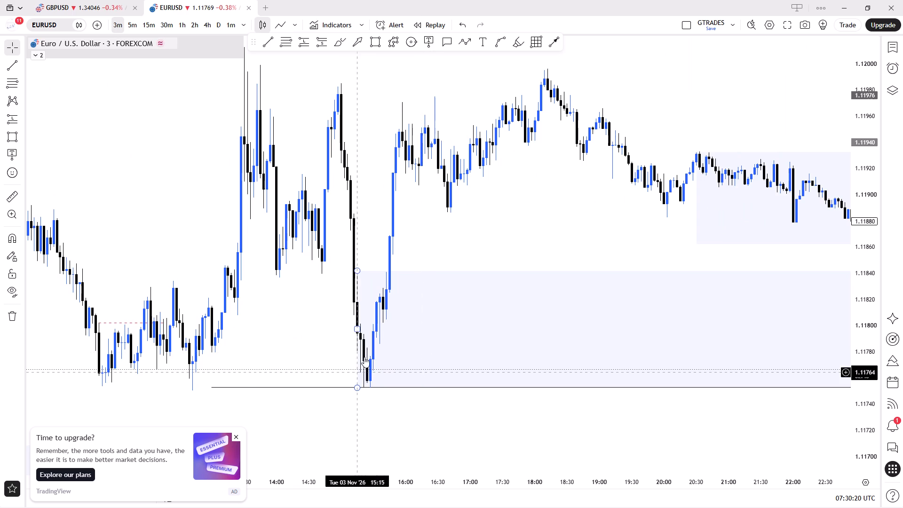
{"action": "left_click_drag", "start_coordinate": [249, 386], "coordinate": [291, 391], "text": "ctrl"}
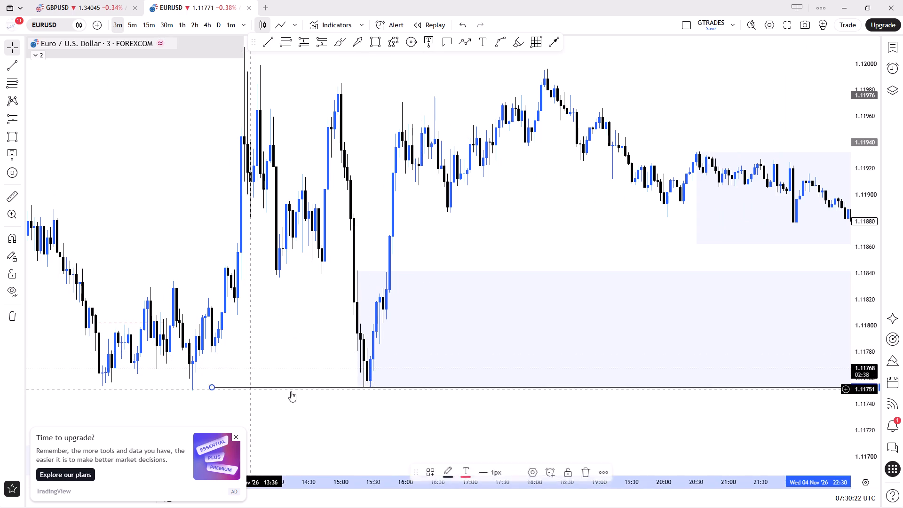
{"action": "left_click_drag", "start_coordinate": [291, 391], "coordinate": [410, 350], "text": "ctrl"}
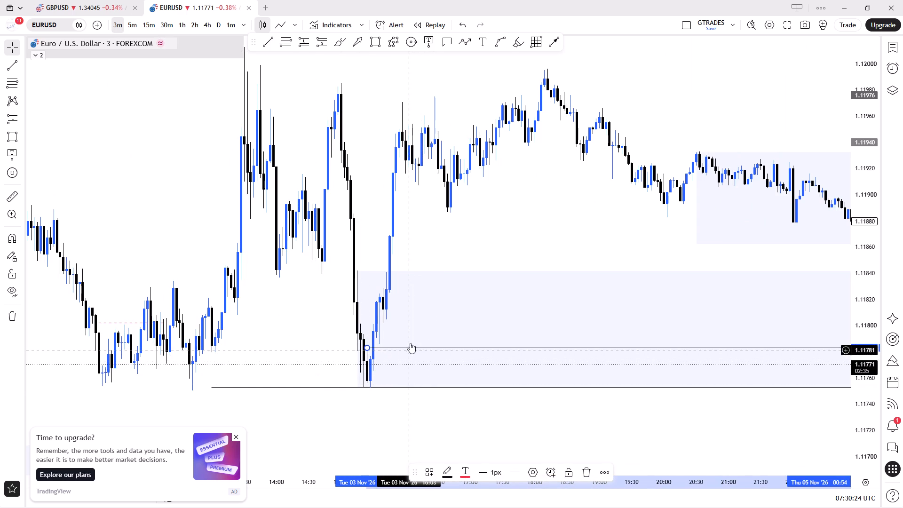
{"action": "left_click", "coordinate": [303, 329]}
Reset the EURUSD chart view and review the 3-minute decline from the STRONG HIGH into the zone.
{"action": "right_click", "coordinate": [301, 327]}
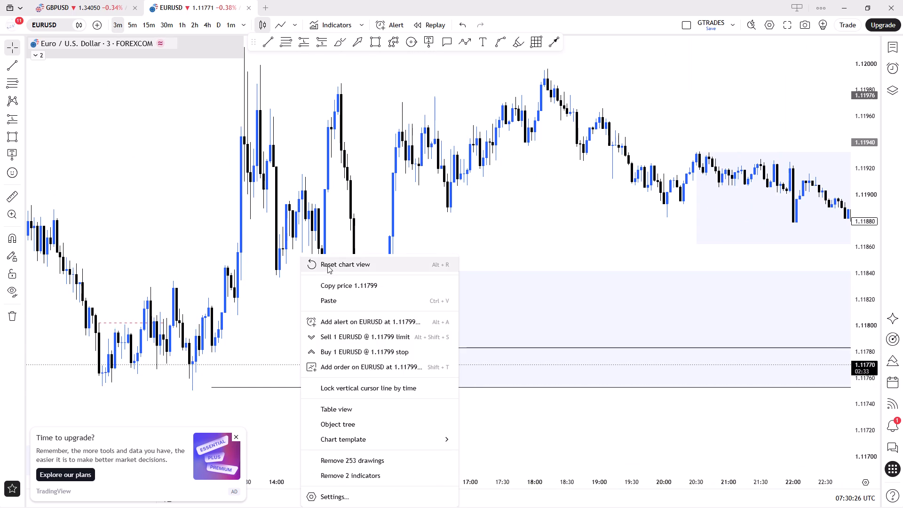
{"action": "left_click", "coordinate": [327, 265]}
{"action": "scroll", "coordinate": [536, 350], "scroll_direction": "down", "scroll_amount": 15, "text": "ctrl"}
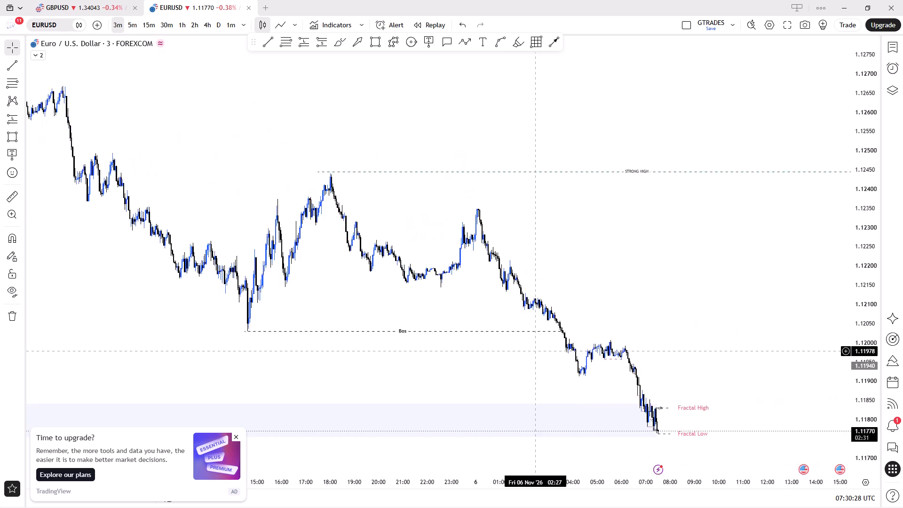
Extend the EURUSD STRONG LOW line at 1.11783 horizontally so it ends at the latest candles, about 07:15 on 6 November.
{"action": "left_click_drag", "start_coordinate": [478, 360], "coordinate": [681, 233]}
{"action": "scroll", "coordinate": [452, 306], "scroll_direction": "down", "scroll_amount": 8, "text": "ctrl"}
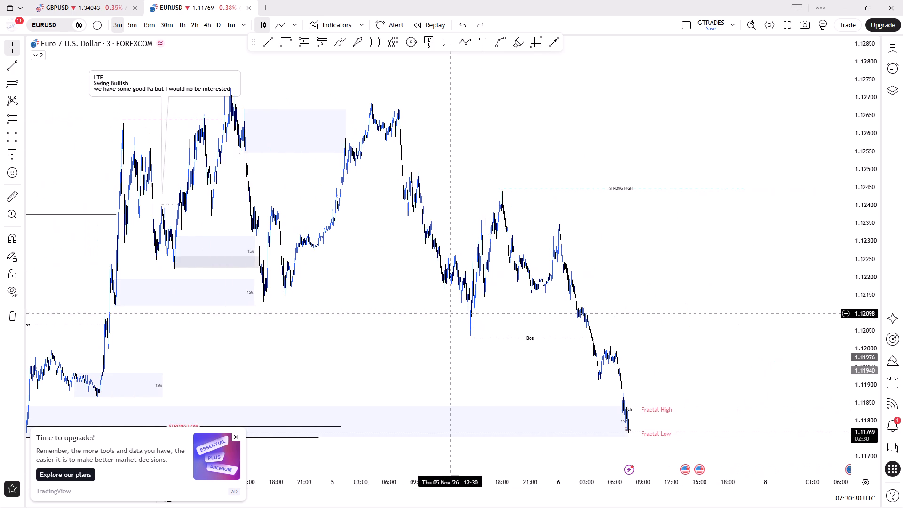
{"action": "left_click_drag", "start_coordinate": [343, 426], "coordinate": [574, 429]}
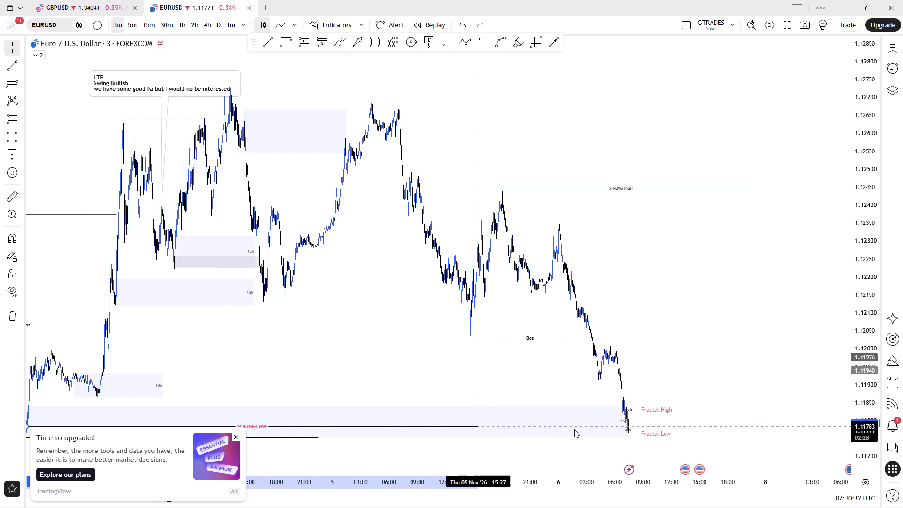
{"action": "left_click_drag", "start_coordinate": [574, 429], "coordinate": [626, 431]}
{"action": "scroll", "coordinate": [656, 413], "scroll_direction": "up", "scroll_amount": 9, "text": "ctrl"}
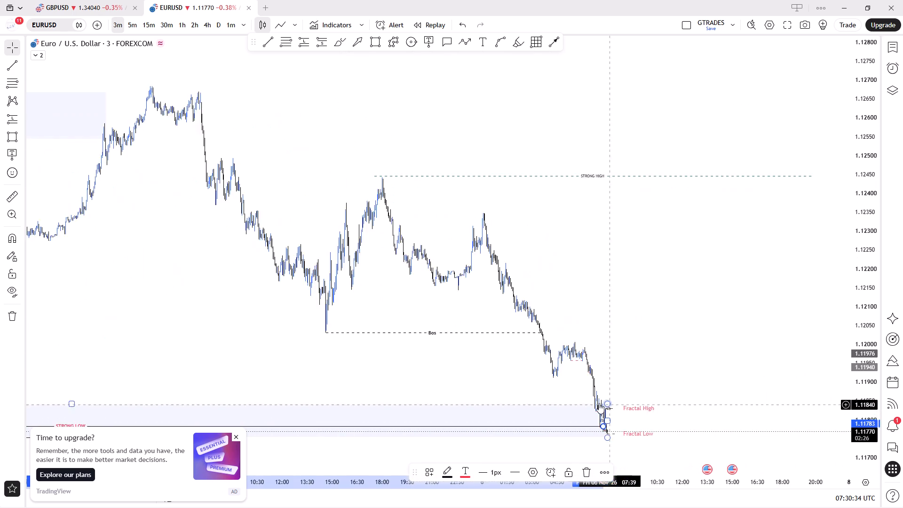
{"action": "scroll", "coordinate": [599, 403], "scroll_direction": "up", "scroll_amount": 17, "text": "ctrl"}
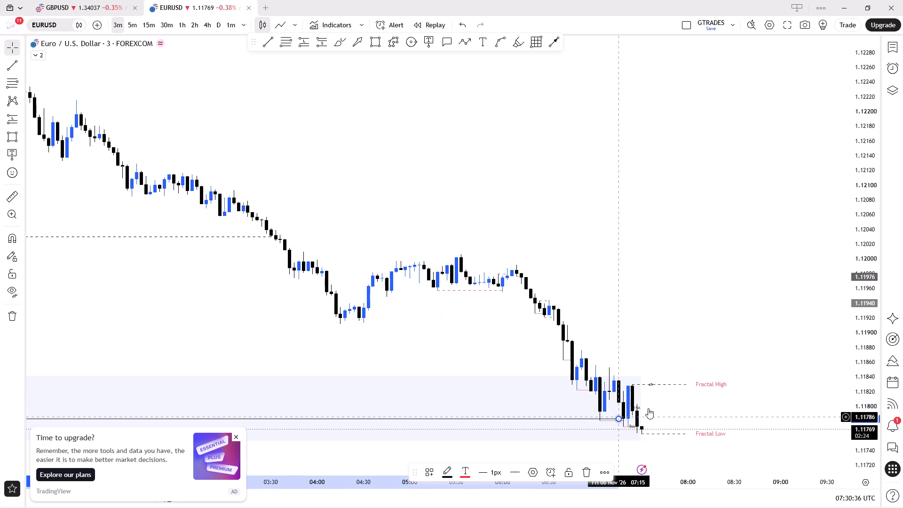
{"action": "scroll", "coordinate": [706, 412], "scroll_direction": "down", "scroll_amount": 4, "text": "ctrl"}
{"action": "left_click_drag", "start_coordinate": [713, 414], "coordinate": [711, 410]}
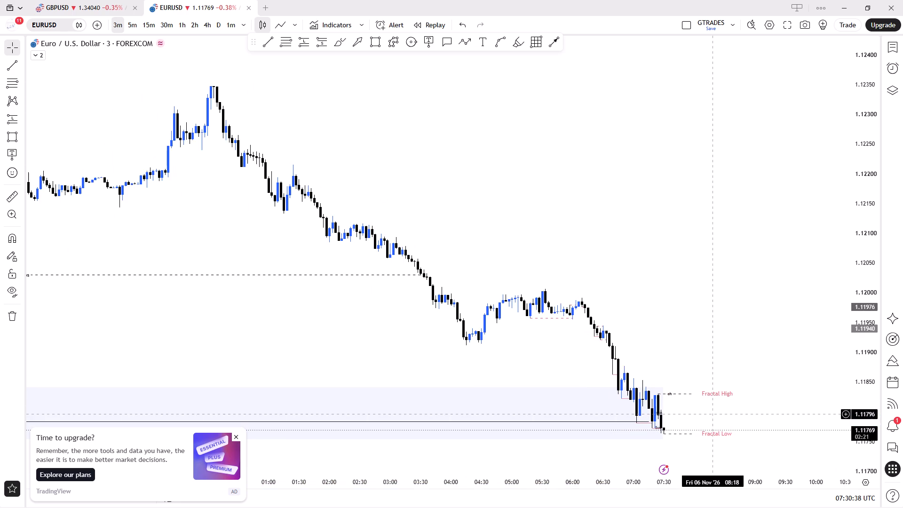
{"action": "left_click_drag", "start_coordinate": [711, 410], "coordinate": [709, 404]}
Check GBPUSD on the 5- and 3-minute timeframes, and on 15-minute move the "Buys LC 1 MP" note clear of the long position, below the MTF note.
{"action": "left_click", "coordinate": [110, 4]}
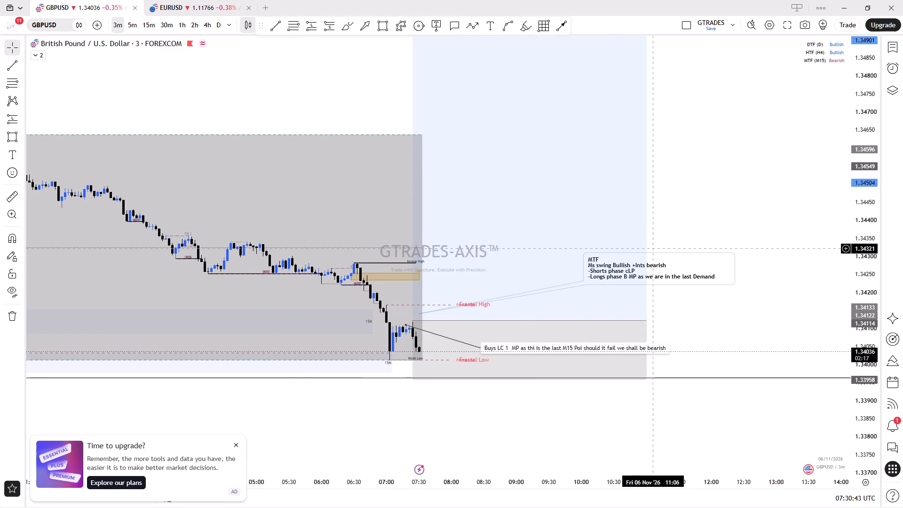
{"action": "left_click", "coordinate": [138, 30]}
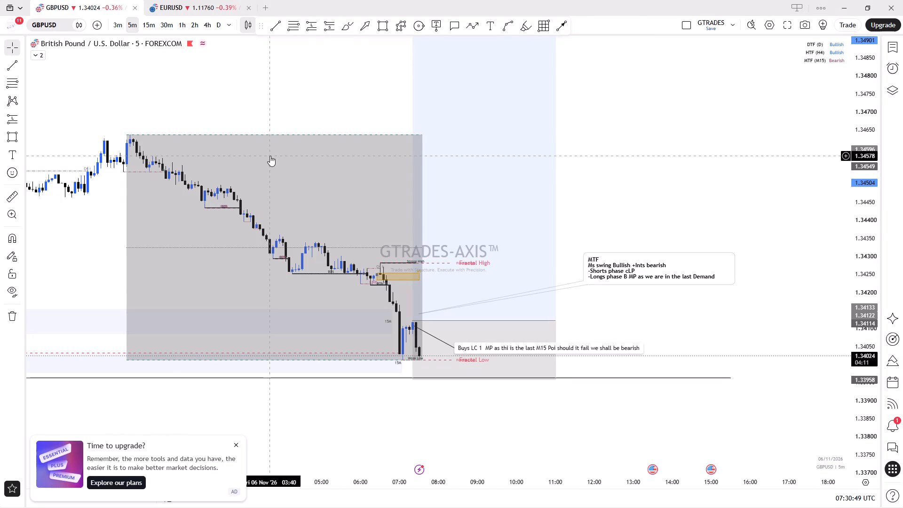
{"action": "left_click", "coordinate": [118, 17]}
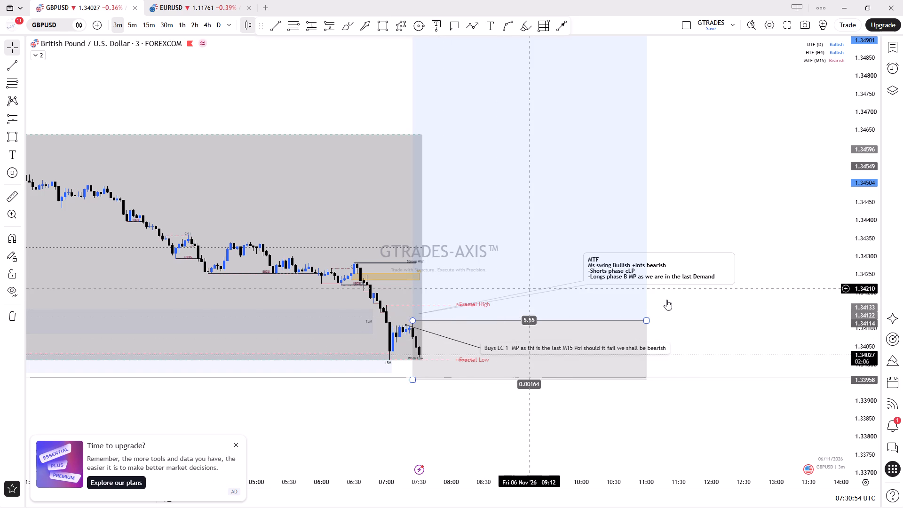
{"action": "left_click", "coordinate": [693, 308]}
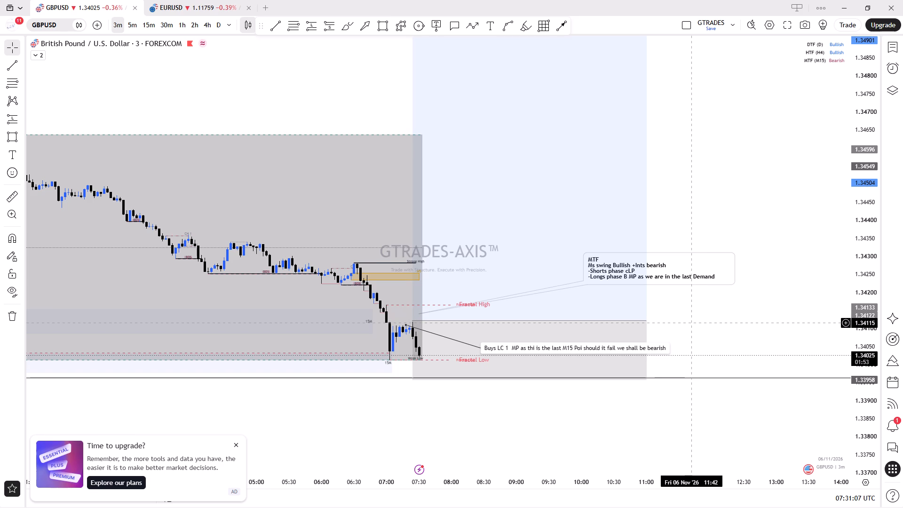
{"action": "left_click", "coordinate": [153, 25]}
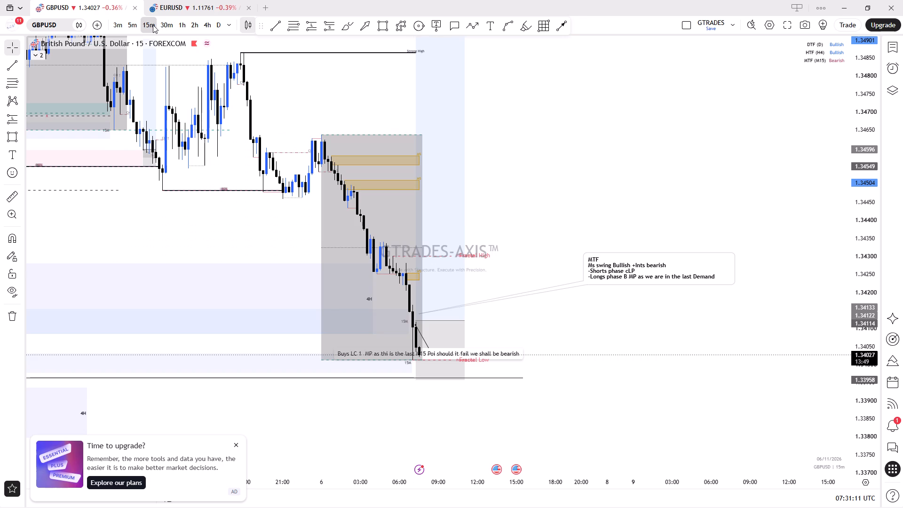
{"action": "left_click_drag", "start_coordinate": [497, 355], "coordinate": [577, 337]}
{"action": "left_click", "coordinate": [533, 415]}
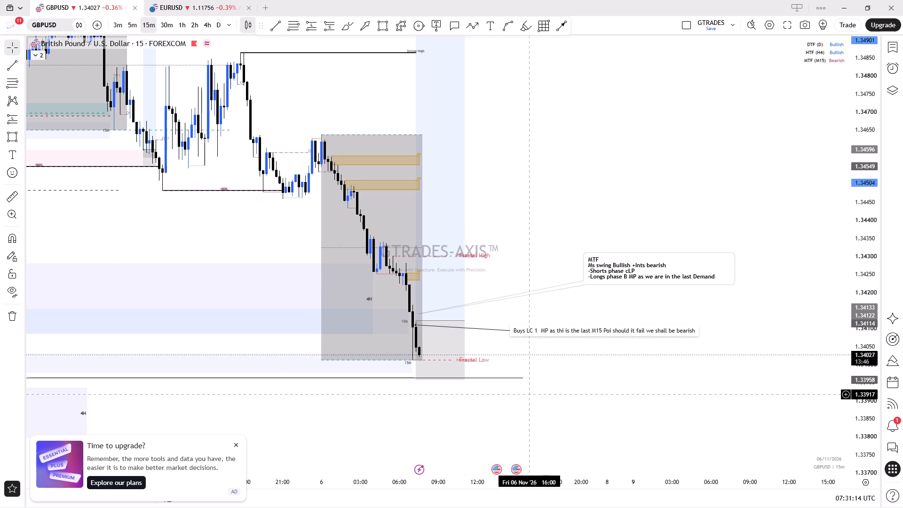
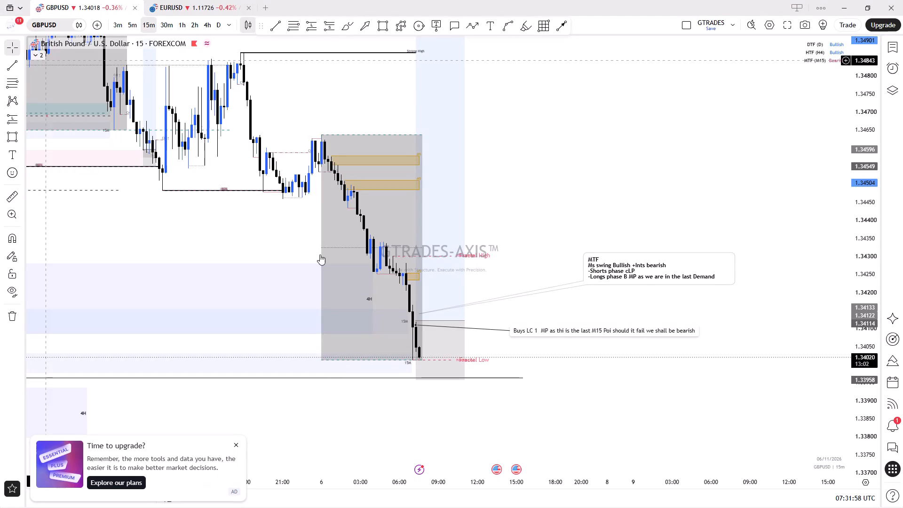
Review EURUSD on the 15-minute timeframe around the STRONG LOW lines and the 4H zone, dismissing the upgrade advertisement.
{"action": "left_click", "coordinate": [221, 0]}
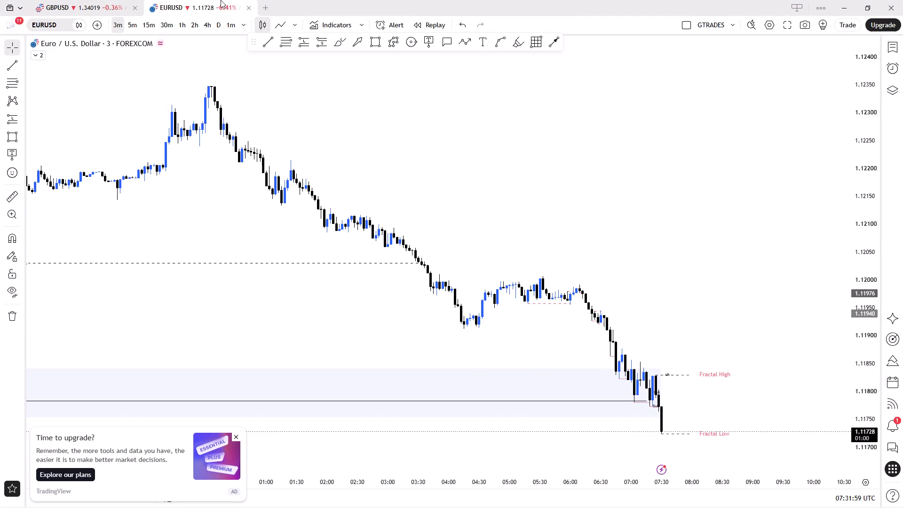
{"action": "left_click", "coordinate": [156, 30]}
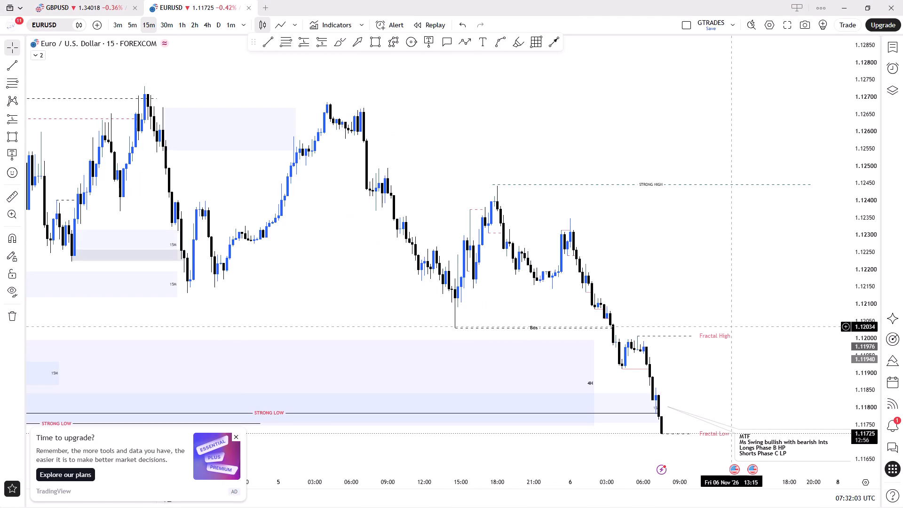
{"action": "scroll", "coordinate": [689, 321], "scroll_direction": "down", "scroll_amount": 4, "text": "ctrl"}
{"action": "left_click_drag", "start_coordinate": [470, 301], "coordinate": [483, 208]}
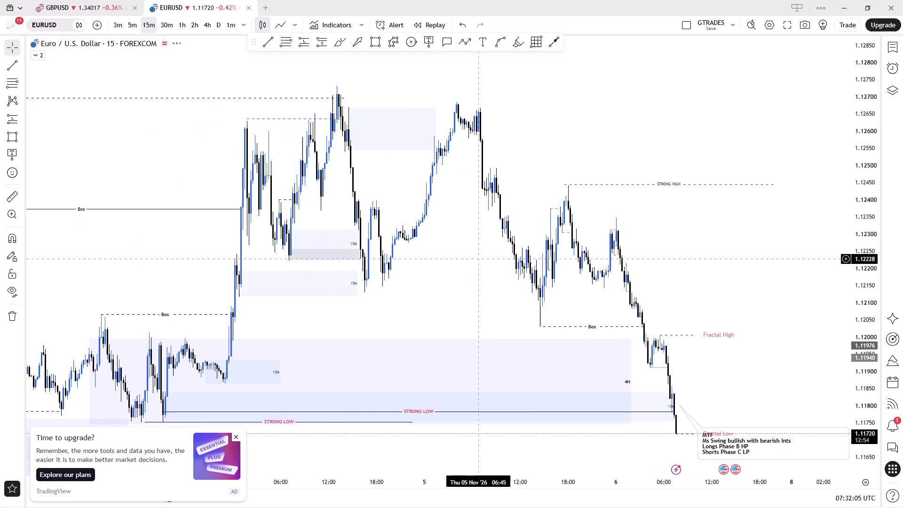
{"action": "left_click_drag", "start_coordinate": [483, 208], "coordinate": [538, 134]}
{"action": "left_click", "coordinate": [538, 134]}
{"action": "left_click", "coordinate": [239, 437]}
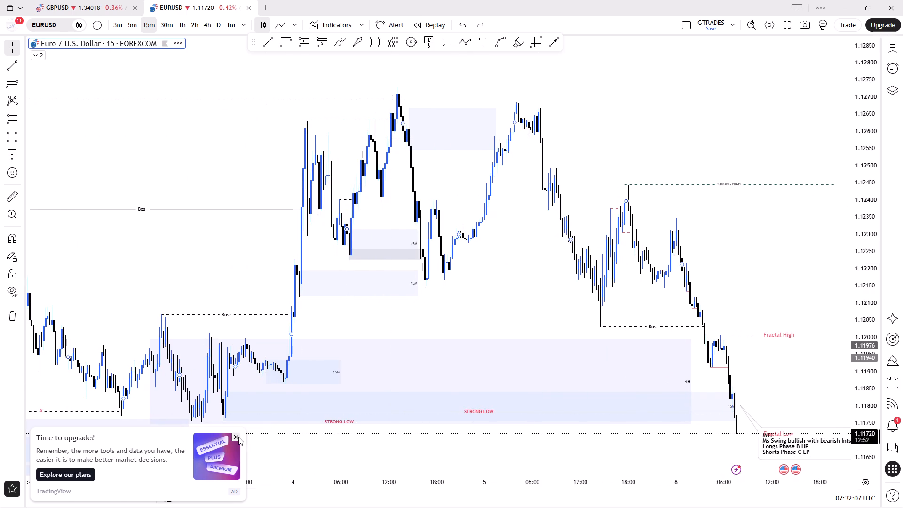
{"action": "scroll", "coordinate": [381, 331], "scroll_direction": "down", "scroll_amount": 3}
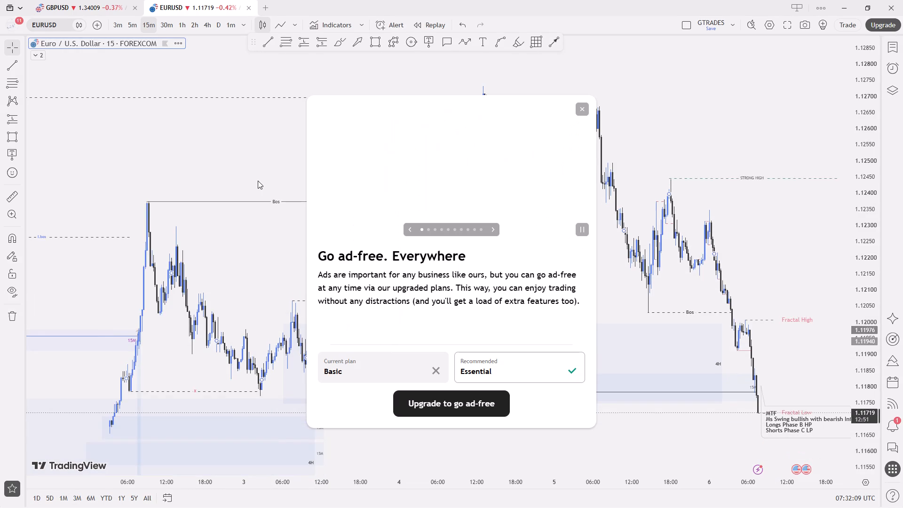
{"action": "left_click", "coordinate": [582, 111]}
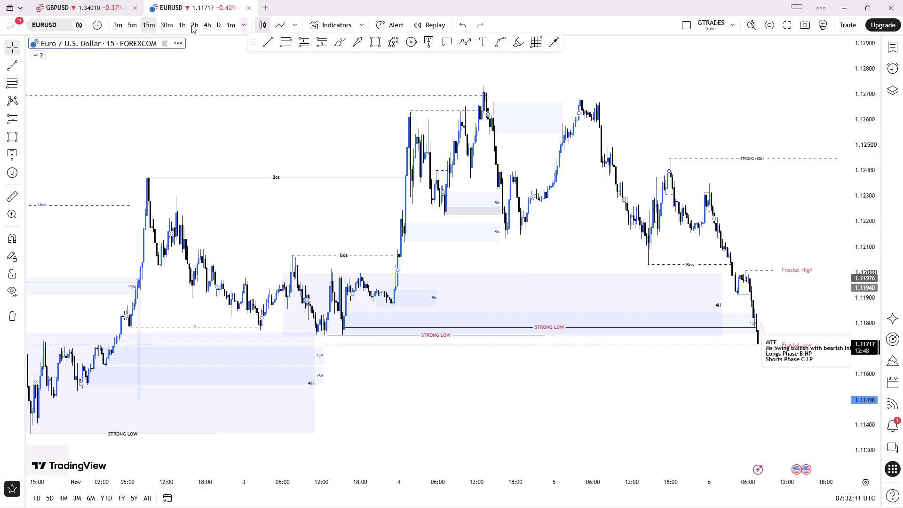
Examine EURUSD on the 4-hour timeframe, focusing on recent price action between the Weak High and Weak Low and the 4H demand zones.
{"action": "left_click", "coordinate": [210, 25]}
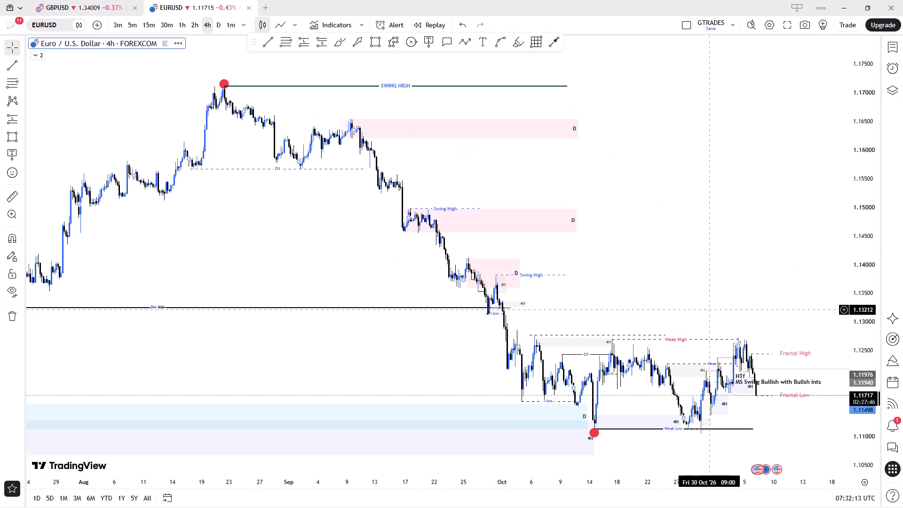
{"action": "scroll", "coordinate": [708, 310], "scroll_direction": "up", "scroll_amount": 8, "text": "ctrl"}
{"action": "left_click_drag", "start_coordinate": [735, 202], "coordinate": [464, 206]}
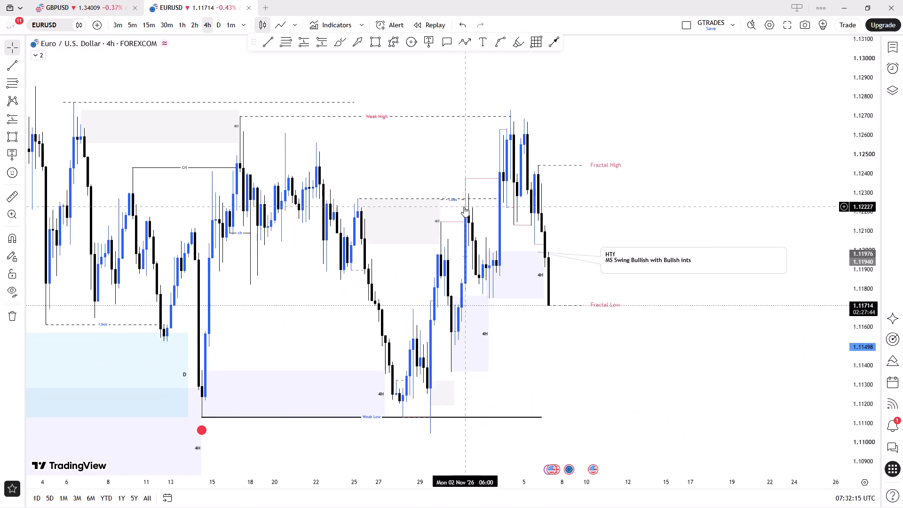
{"action": "scroll", "coordinate": [496, 238], "scroll_direction": "up", "scroll_amount": 3, "text": "ctrl"}
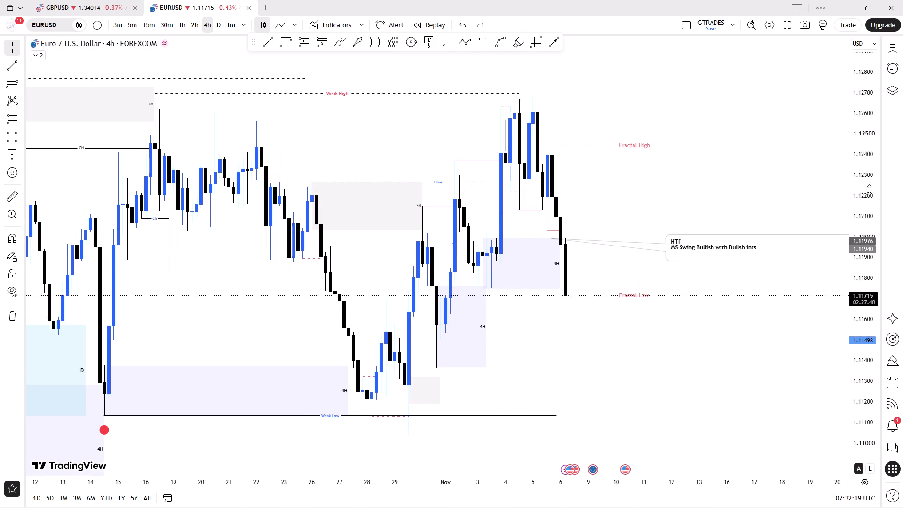
{"action": "left_click_drag", "start_coordinate": [870, 189], "coordinate": [855, 288]}
{"action": "left_click_drag", "start_coordinate": [854, 294], "coordinate": [853, 301]}
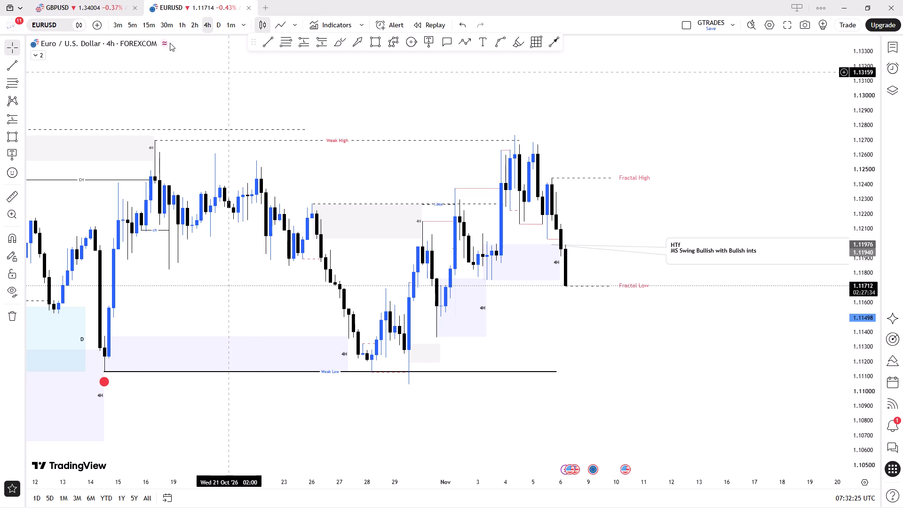
Switch the GBPUSD chart to XAUUSD and check gold on the 3-minute and 15-minute timeframes.
{"action": "left_click", "coordinate": [111, 13]}
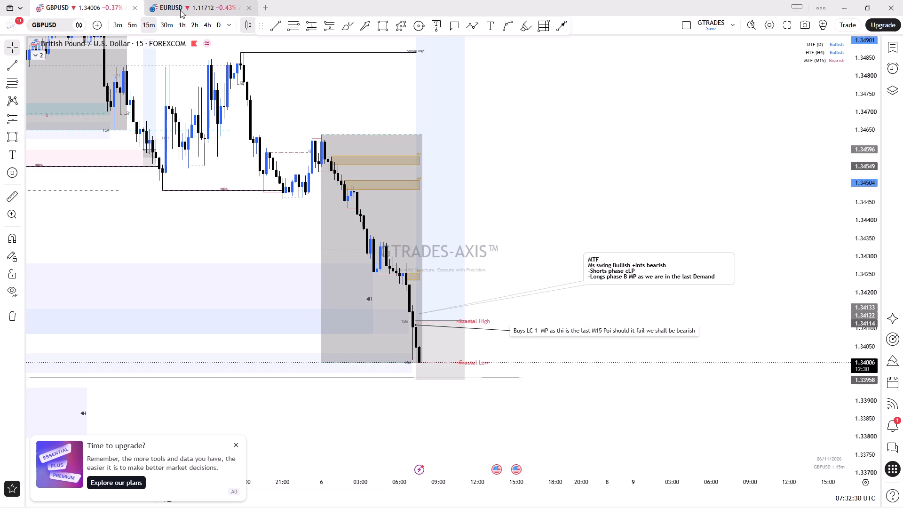
{"action": "key", "text": "Up"}
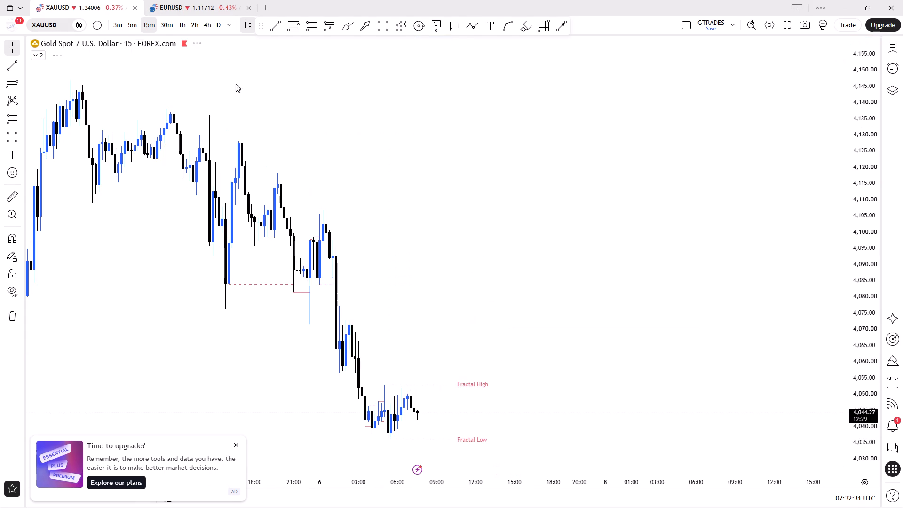
{"action": "left_click", "coordinate": [121, 26]}
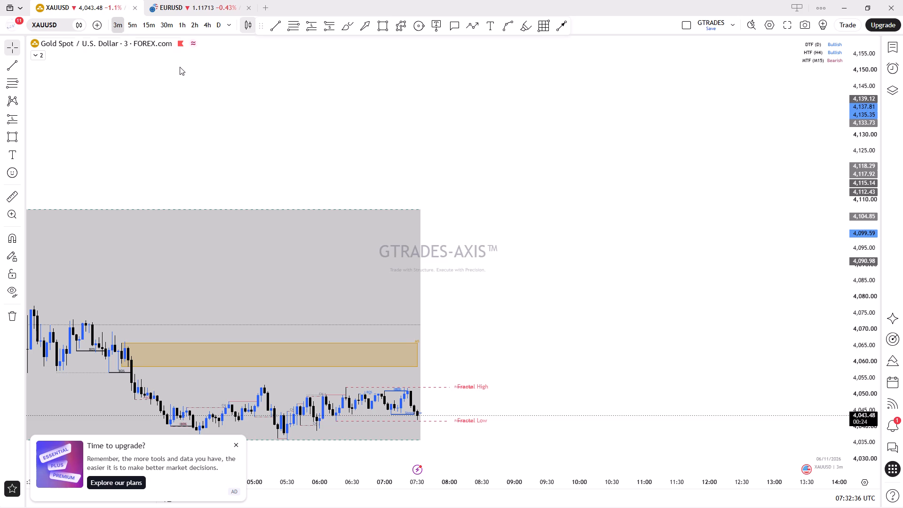
{"action": "left_click", "coordinate": [142, 23]}
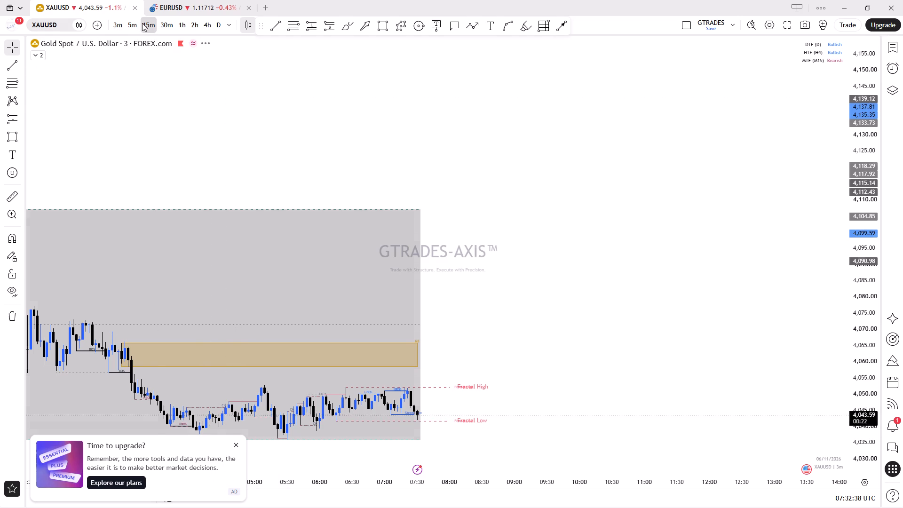
{"action": "scroll", "coordinate": [440, 342], "scroll_direction": "up", "scroll_amount": 3, "text": "ctrl"}
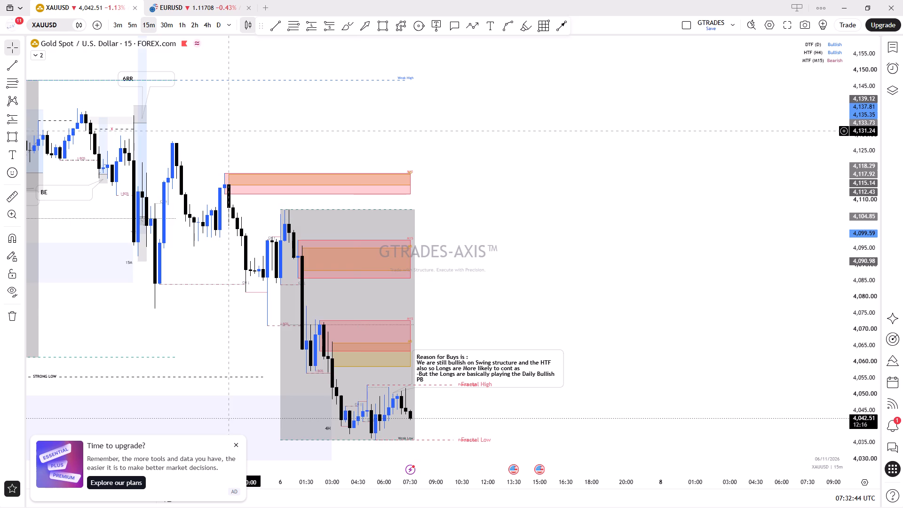
{"action": "left_click", "coordinate": [213, 0]}
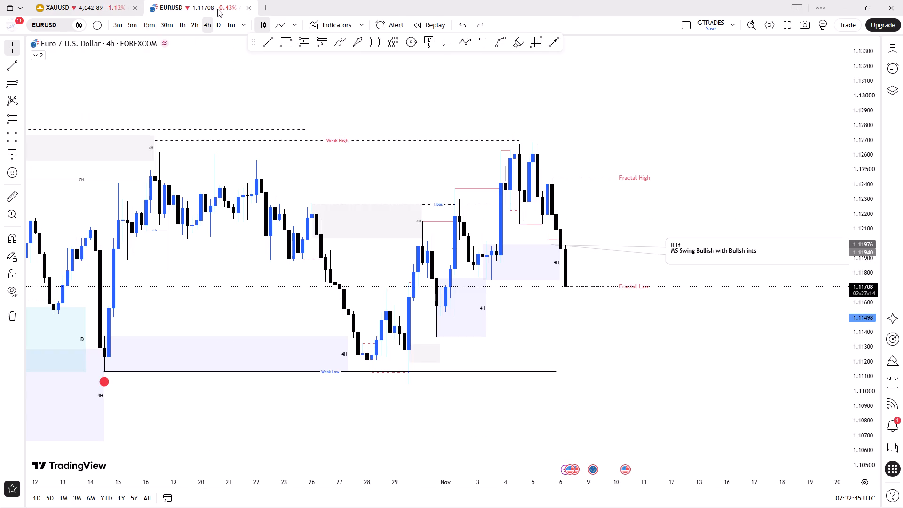